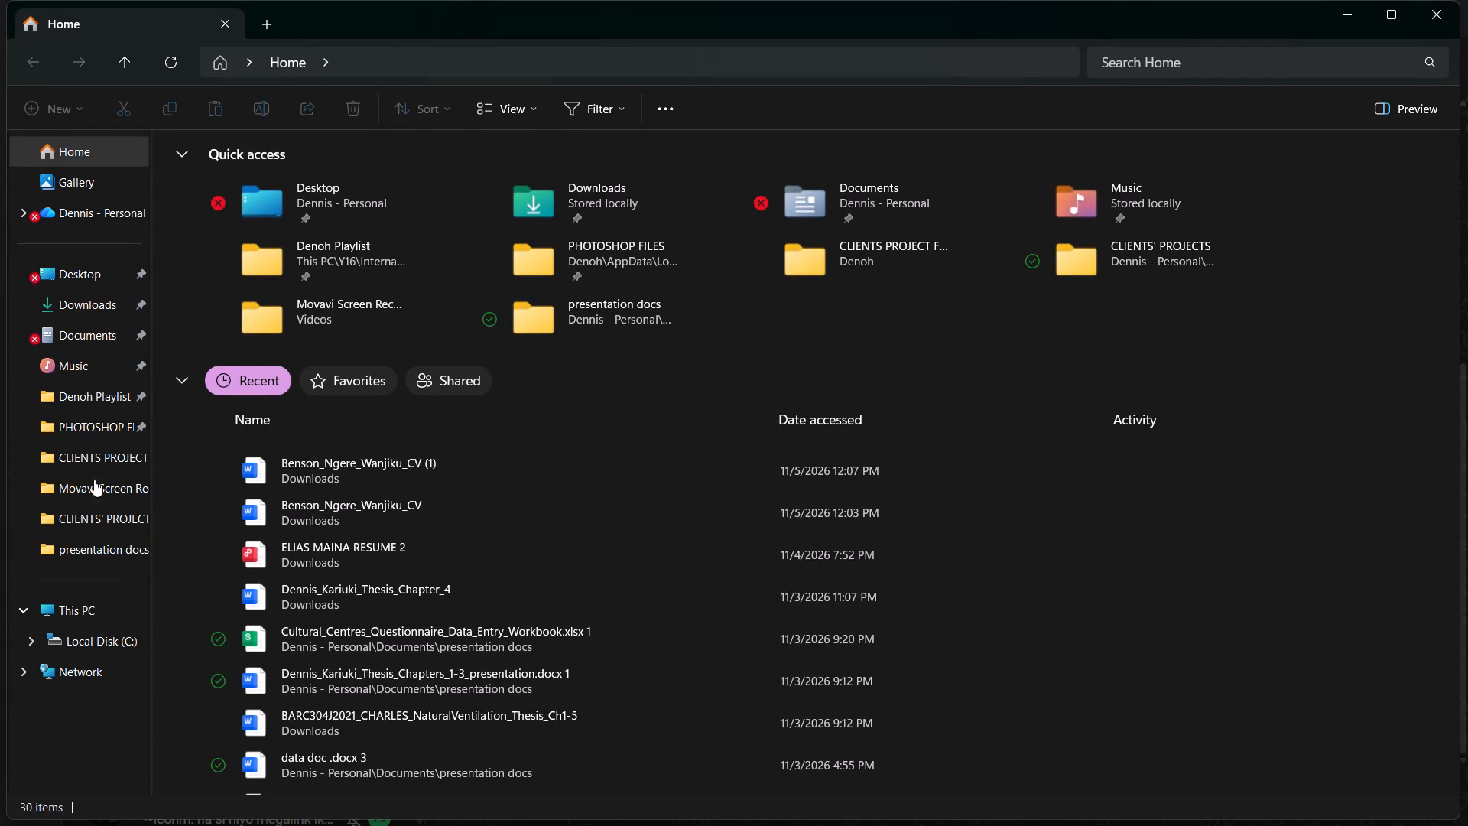
Open the user experience data questionnaire document from the presentation docs folder.
{"action": "double_click", "coordinate": [103, 548]}
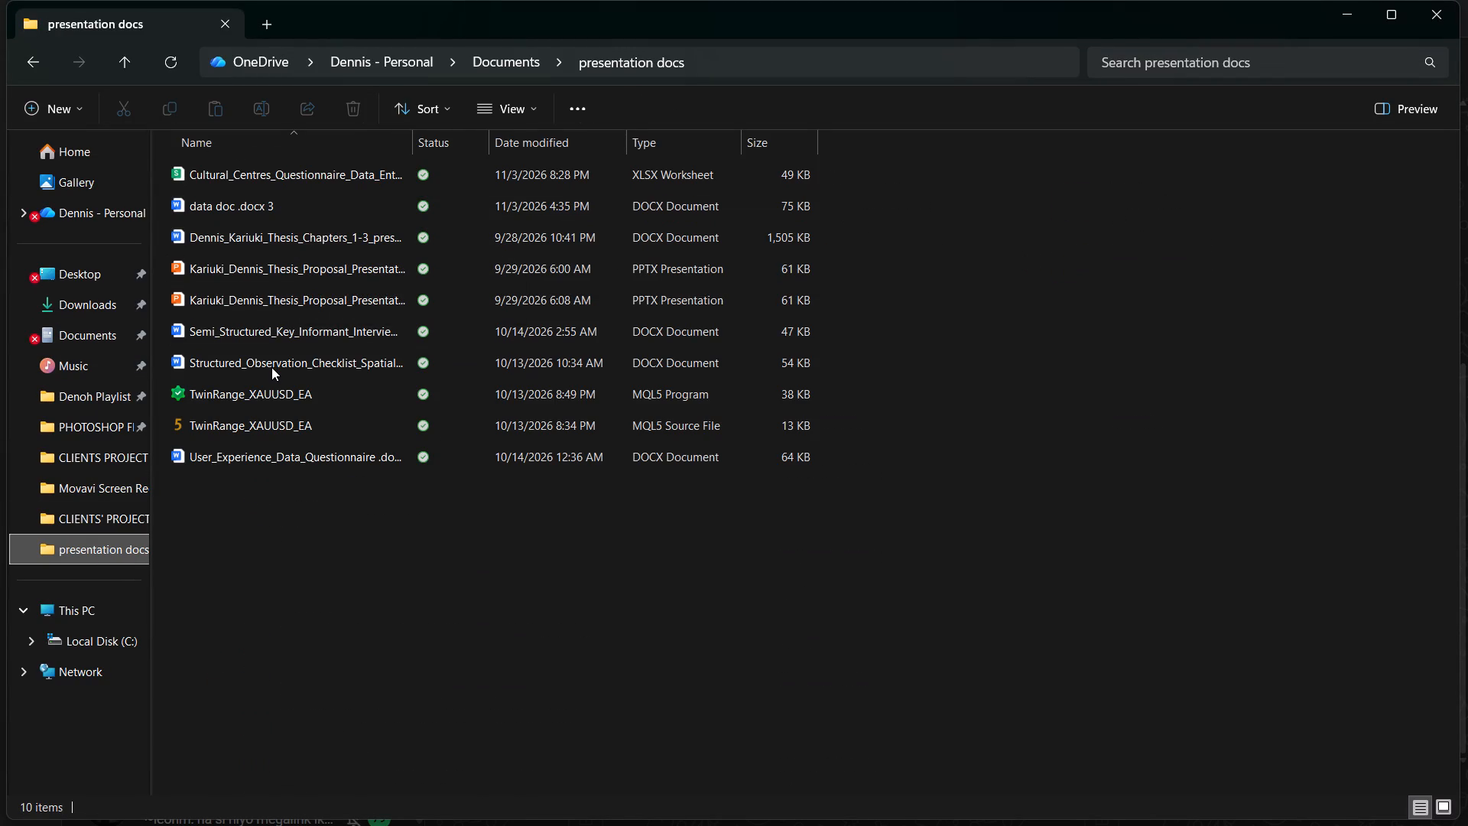
{"action": "double_click", "coordinate": [300, 460]}
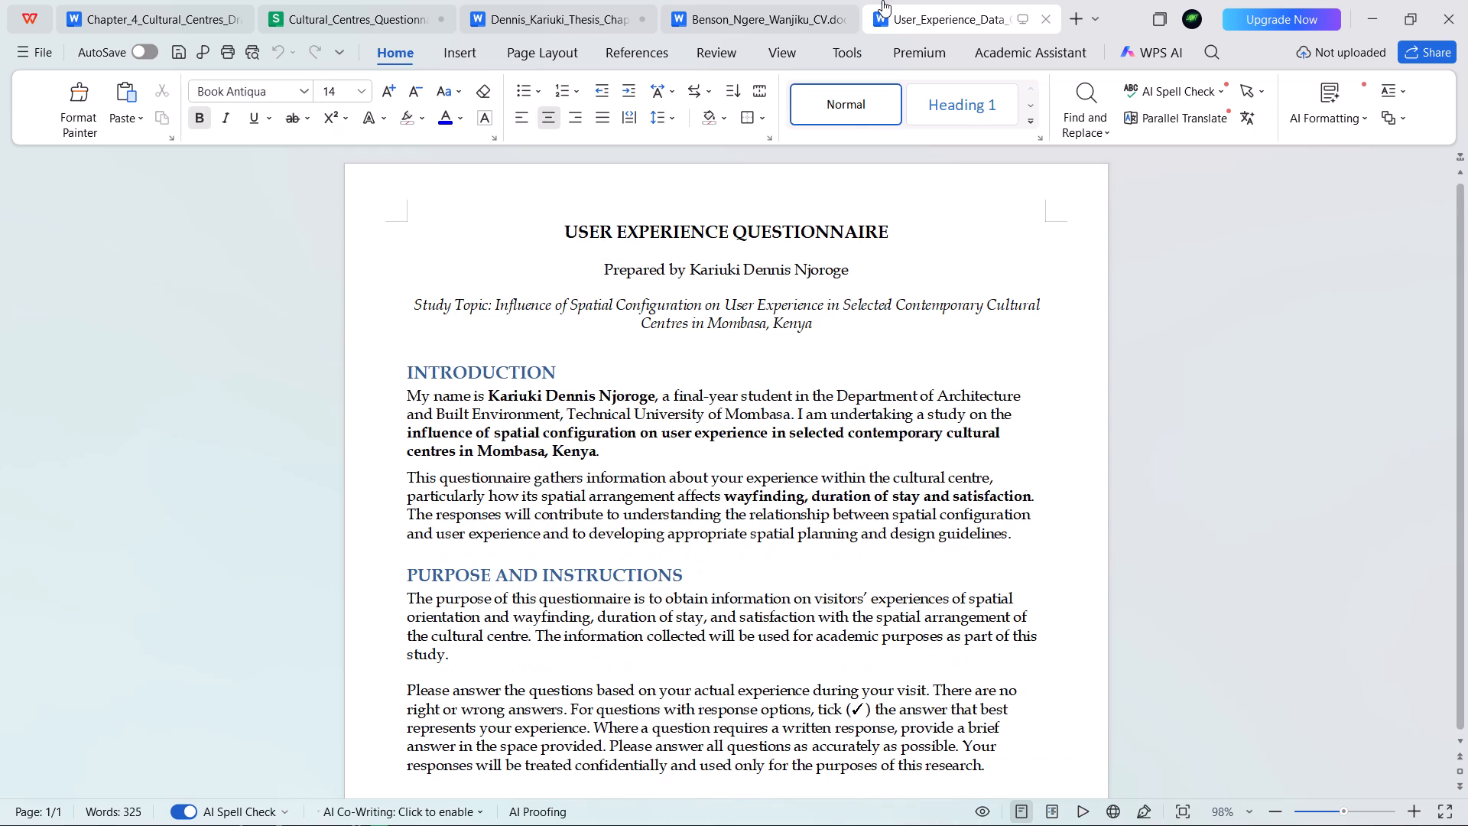
Close the open CV document and return to the user experience questionnaire.
{"action": "left_click", "coordinate": [755, 8]}
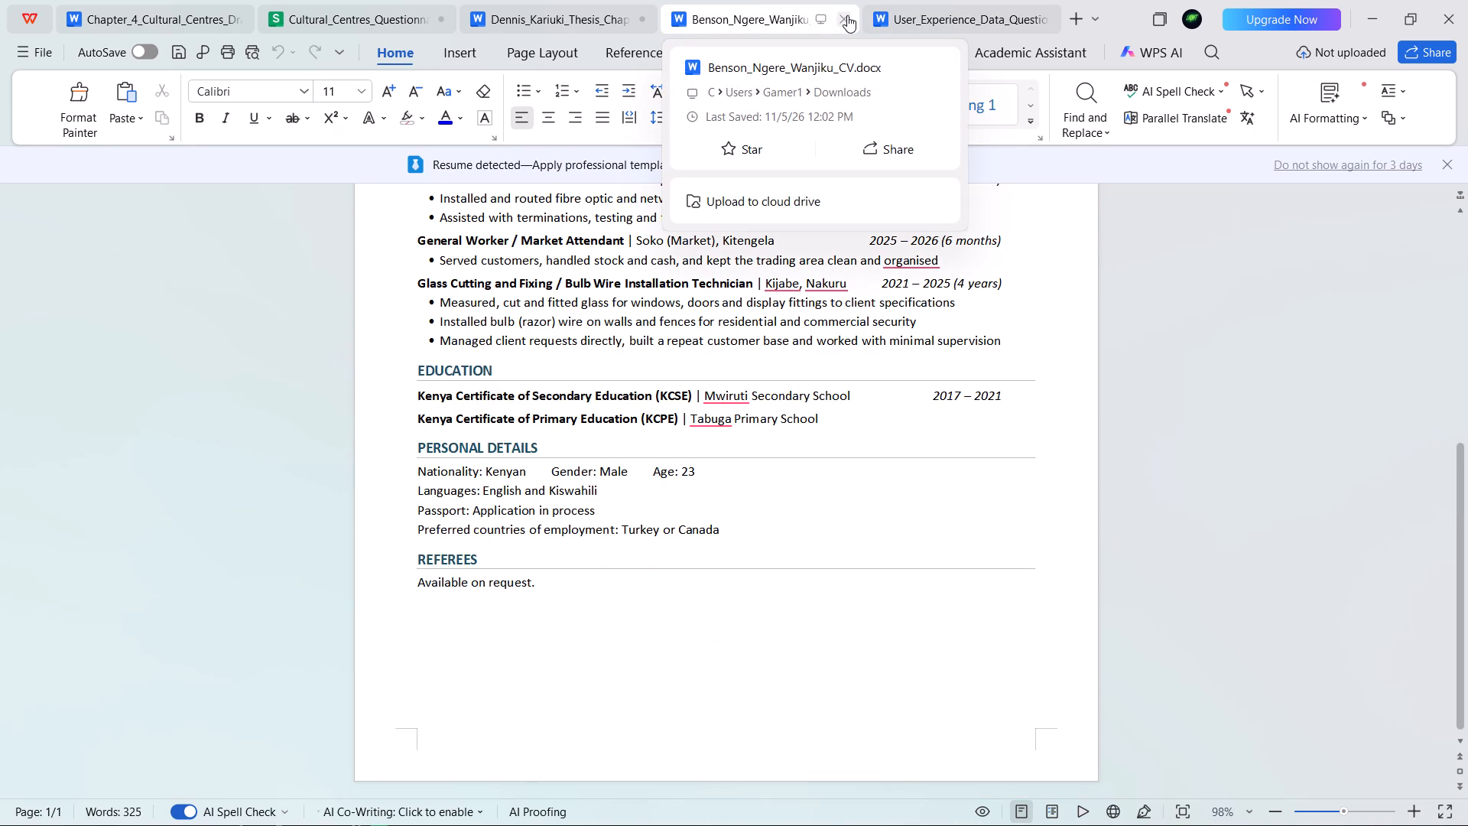
{"action": "left_click", "coordinate": [847, 15]}
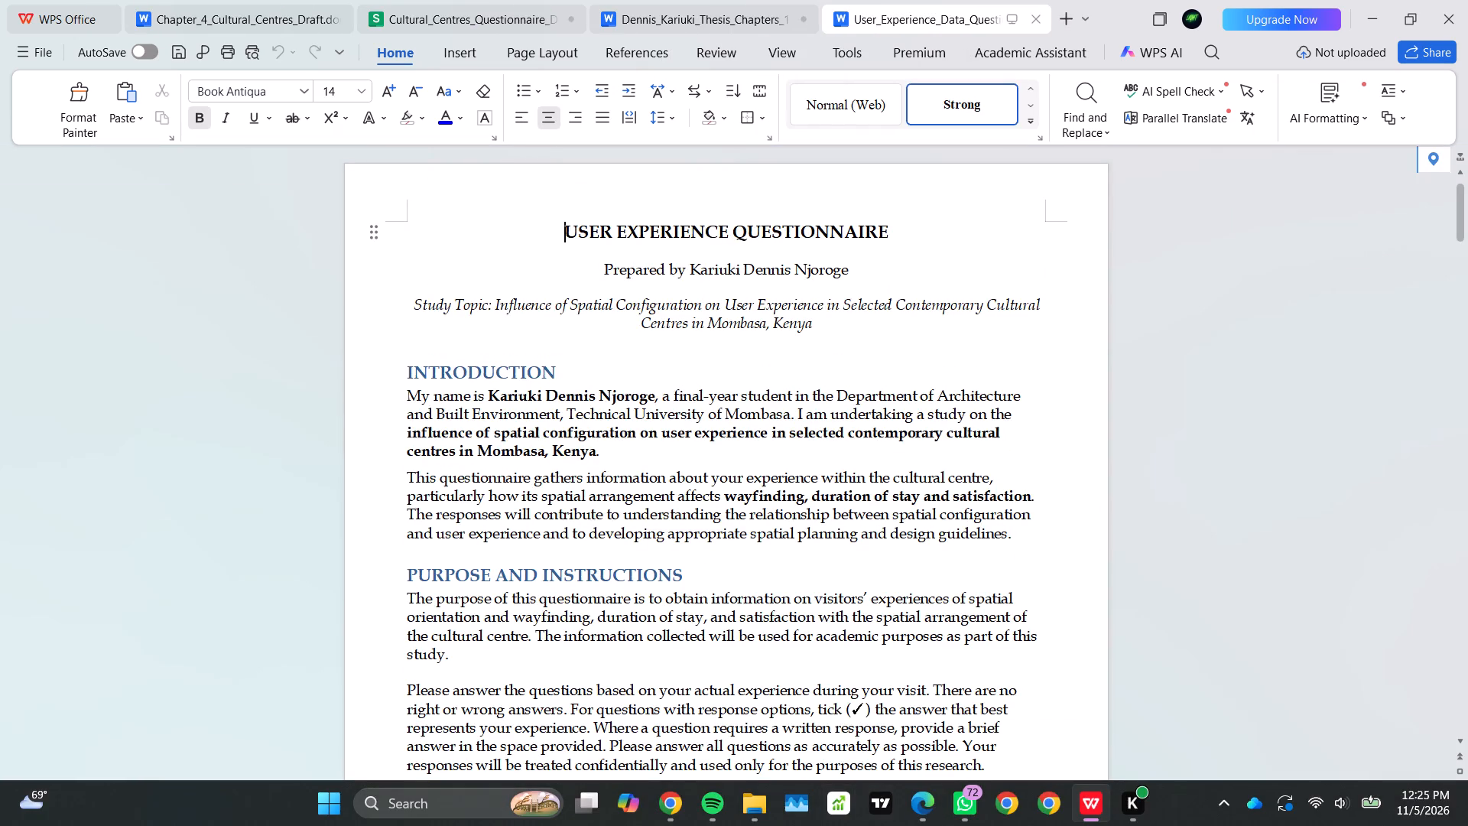
Read through the questionnaire's introduction, instructions and section A on orientation and wayfinding.
{"action": "scroll", "coordinate": [616, 458], "scroll_direction": "down", "scroll_amount": 9}
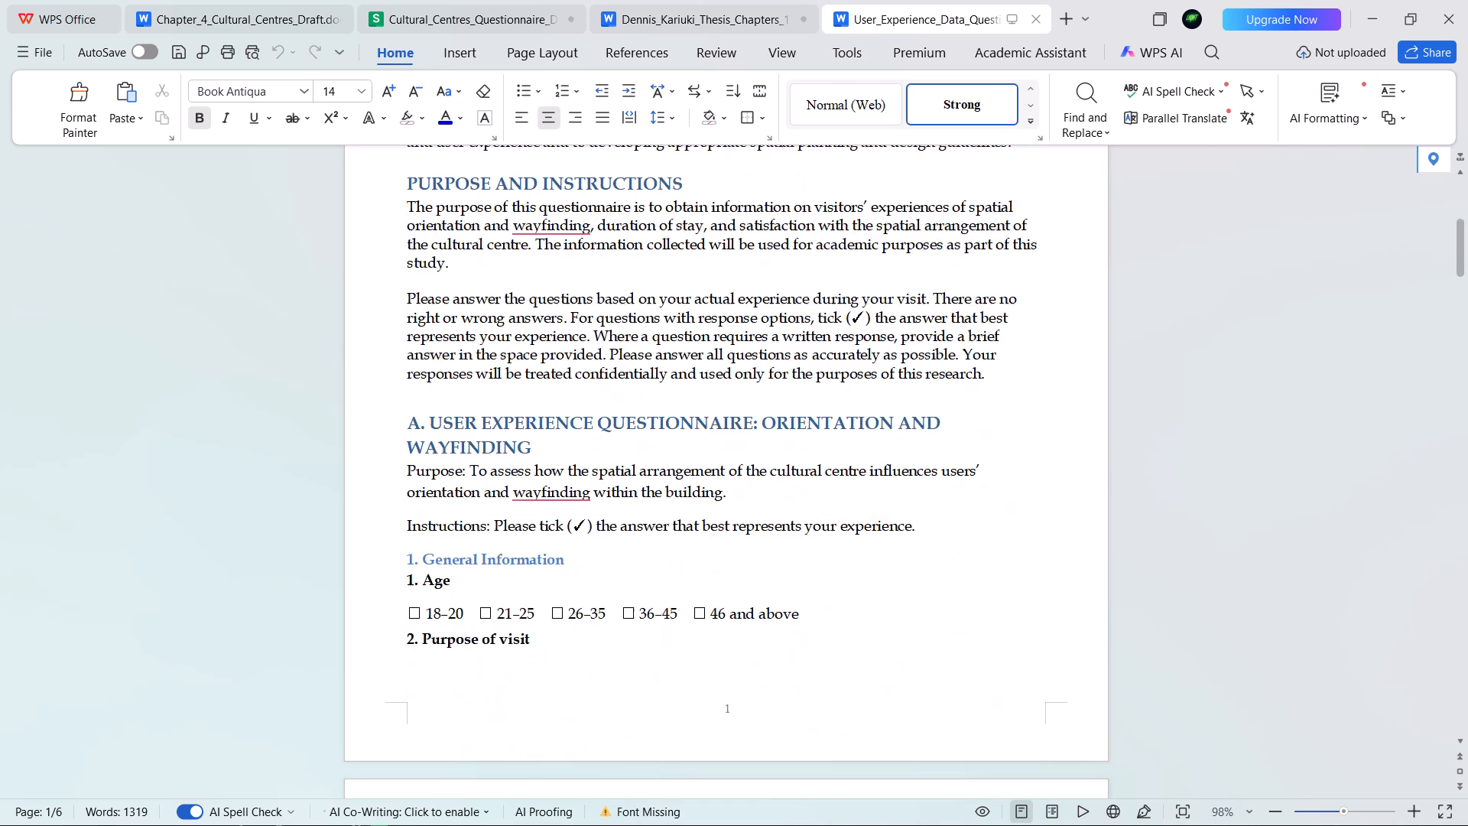
{"action": "scroll", "coordinate": [616, 458], "scroll_direction": "down", "scroll_amount": 11}
{"action": "scroll", "coordinate": [616, 458], "scroll_direction": "up", "scroll_amount": 2}
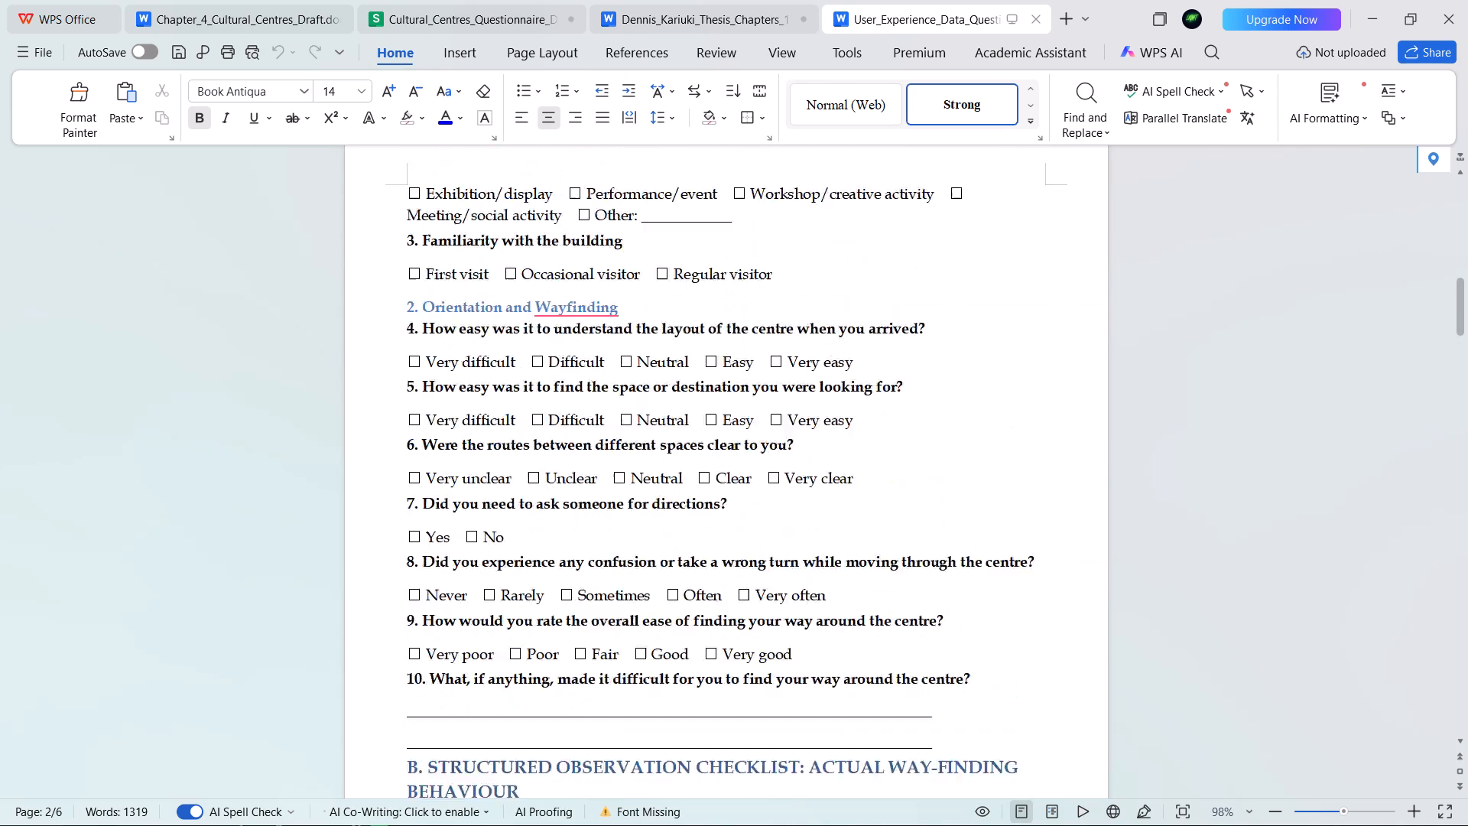
{"action": "scroll", "coordinate": [616, 458], "scroll_direction": "up", "scroll_amount": 3}
{"action": "scroll", "coordinate": [616, 458], "scroll_direction": "down", "scroll_amount": 1}
{"action": "scroll", "coordinate": [616, 458], "scroll_direction": "up", "scroll_amount": 3}
{"action": "scroll", "coordinate": [616, 458], "scroll_direction": "down", "scroll_amount": 5}
{"action": "scroll", "coordinate": [616, 458], "scroll_direction": "up", "scroll_amount": 8}
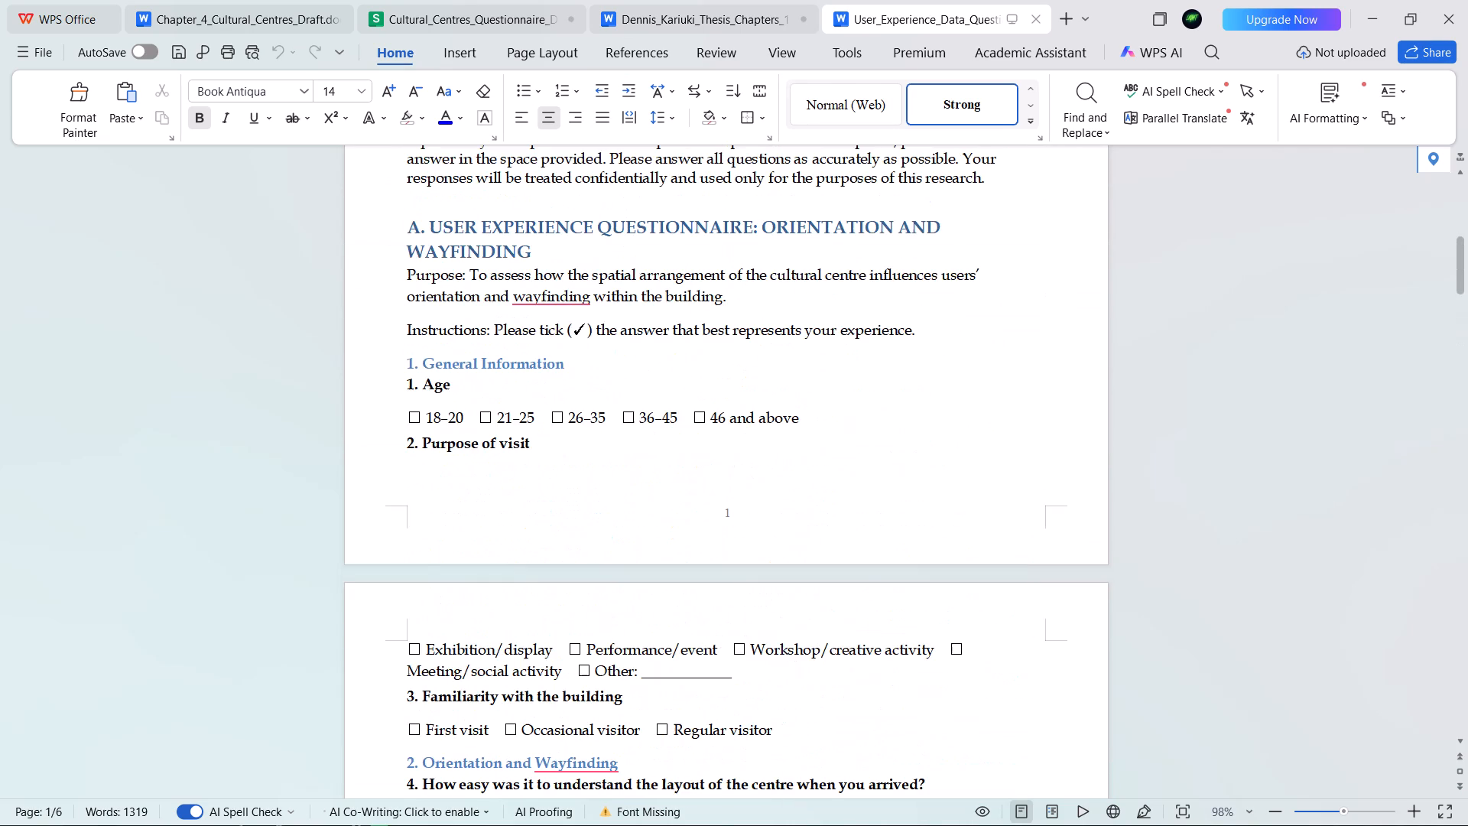
{"action": "scroll", "coordinate": [616, 458], "scroll_direction": "down", "scroll_amount": 9}
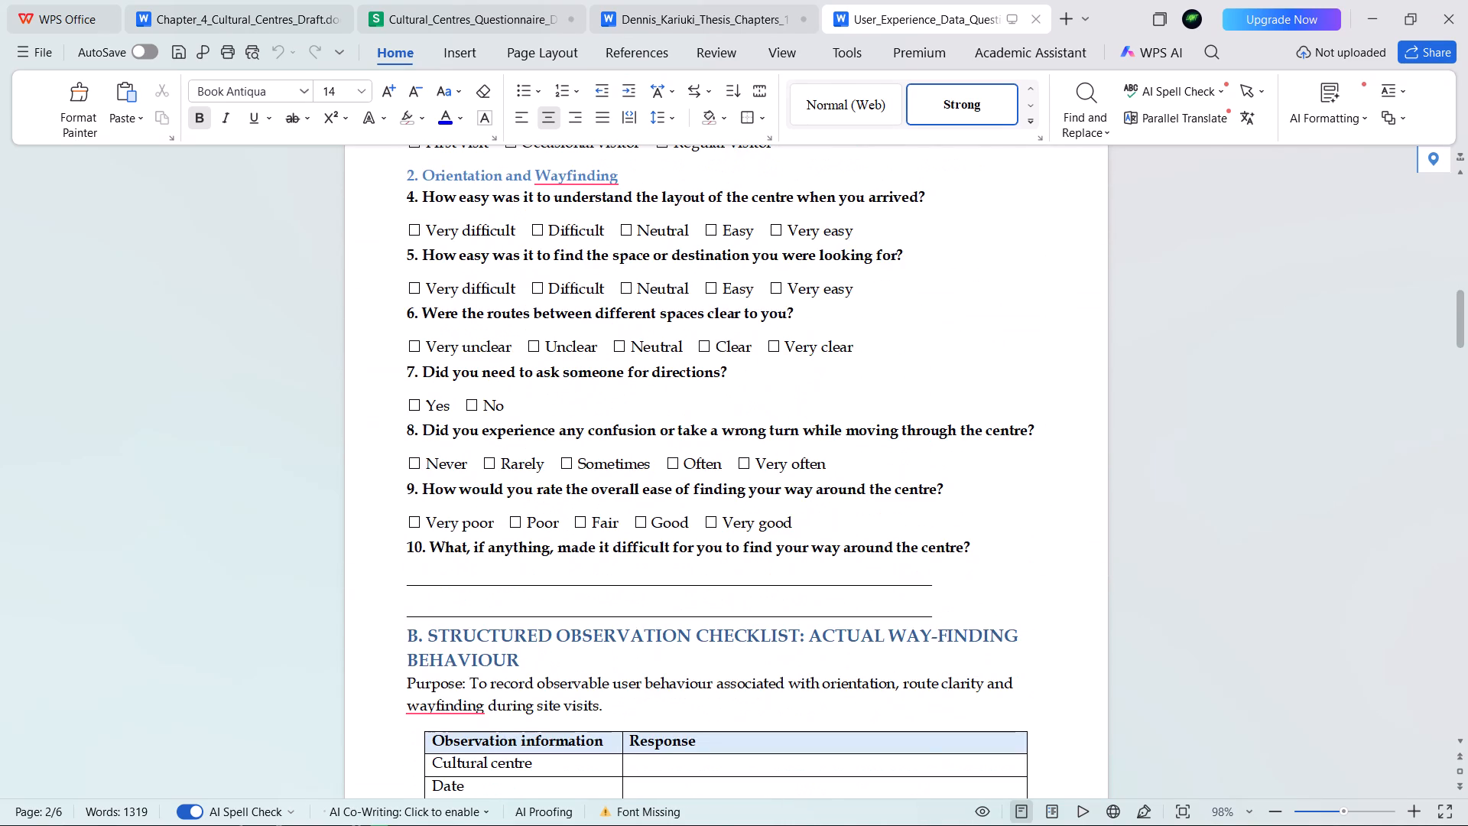
Delete section B, the structured observation checklist on way-finding behaviour, including all its tables and the overall observation line.
{"action": "scroll", "coordinate": [582, 467], "scroll_direction": "down", "scroll_amount": 4}
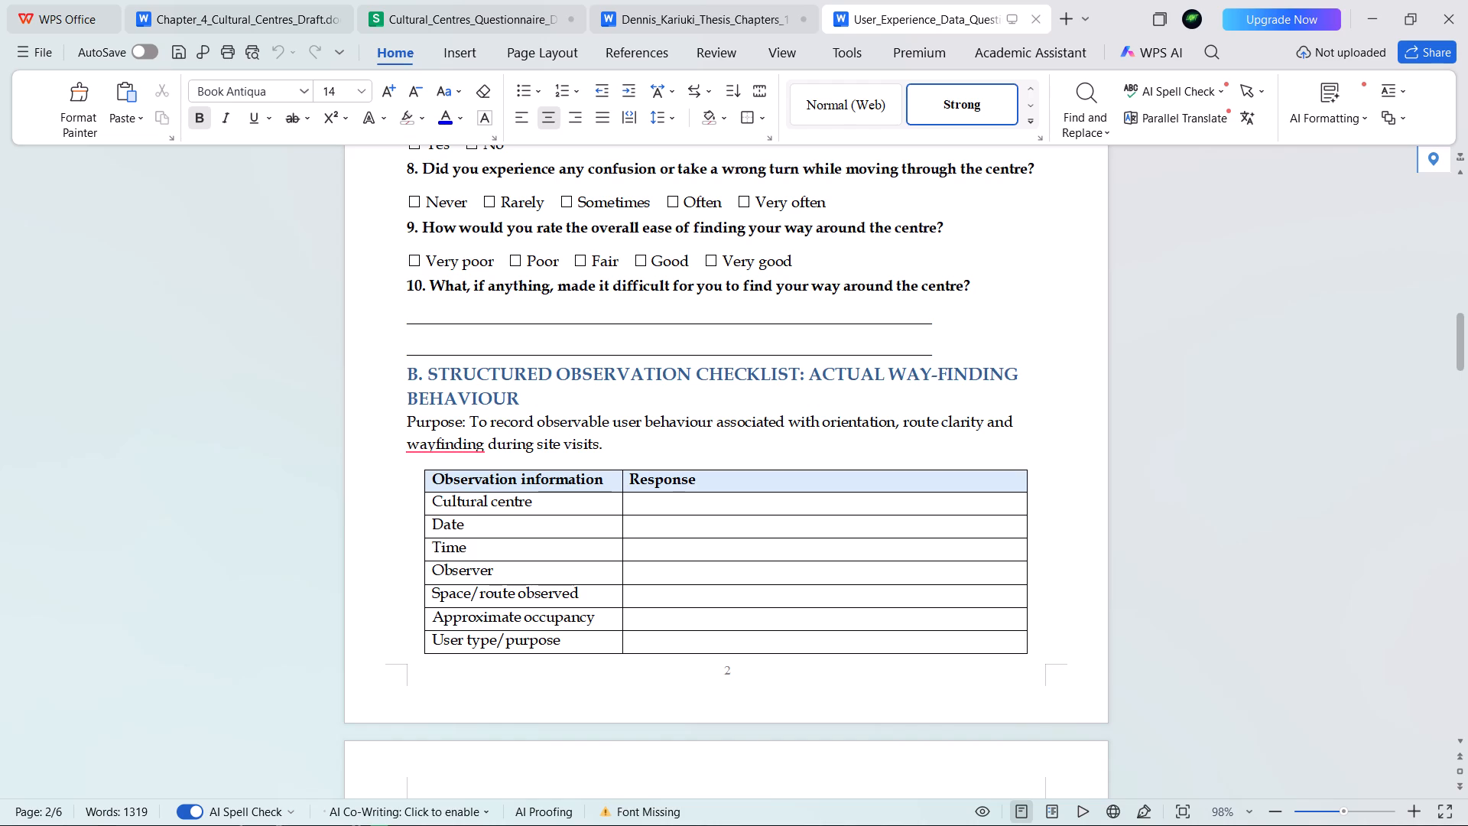
{"action": "left_click_drag", "start_coordinate": [408, 374], "coordinate": [515, 662]}
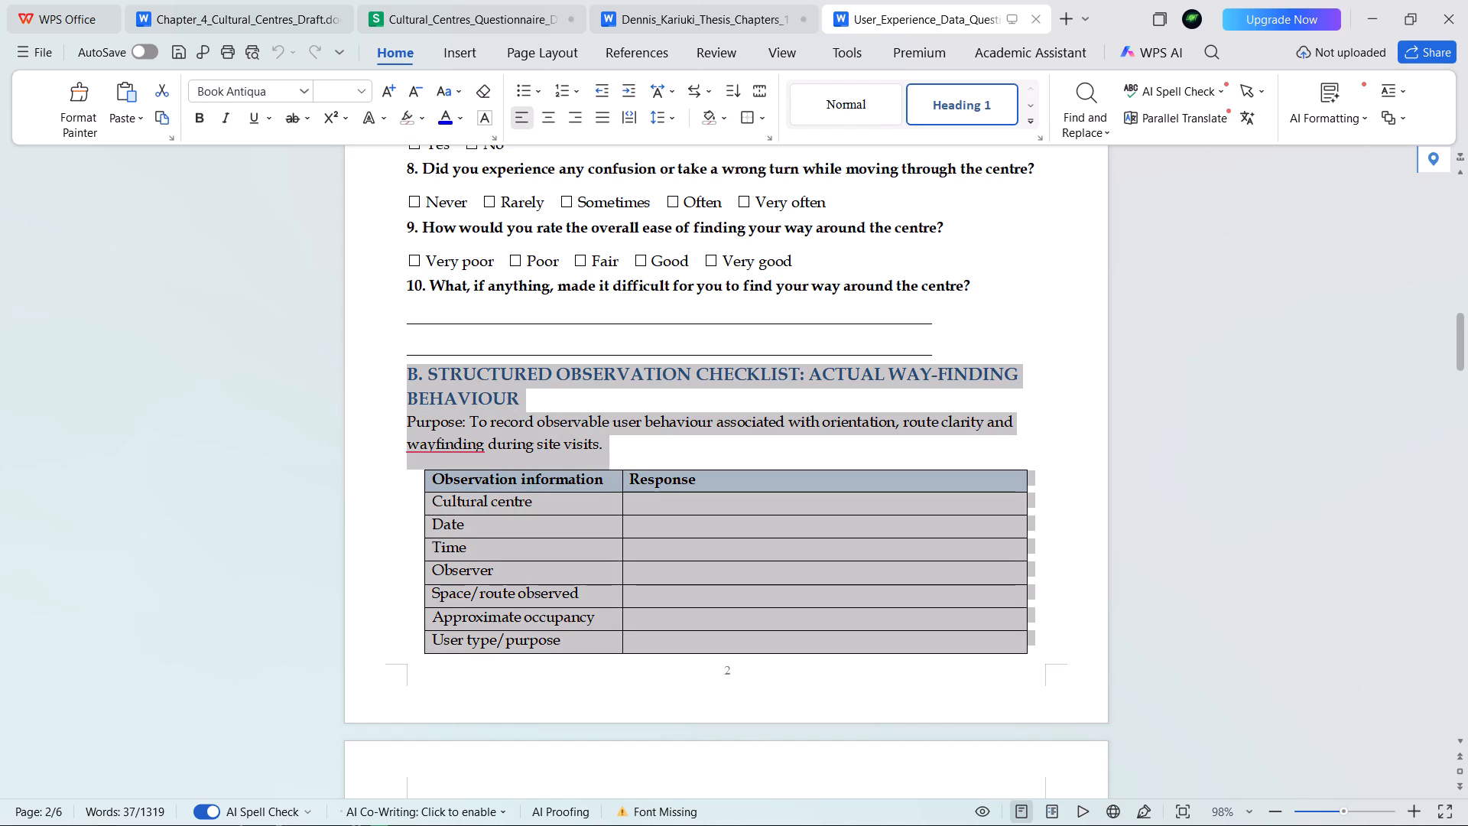
{"action": "left_click_drag", "start_coordinate": [515, 662], "coordinate": [563, 804]}
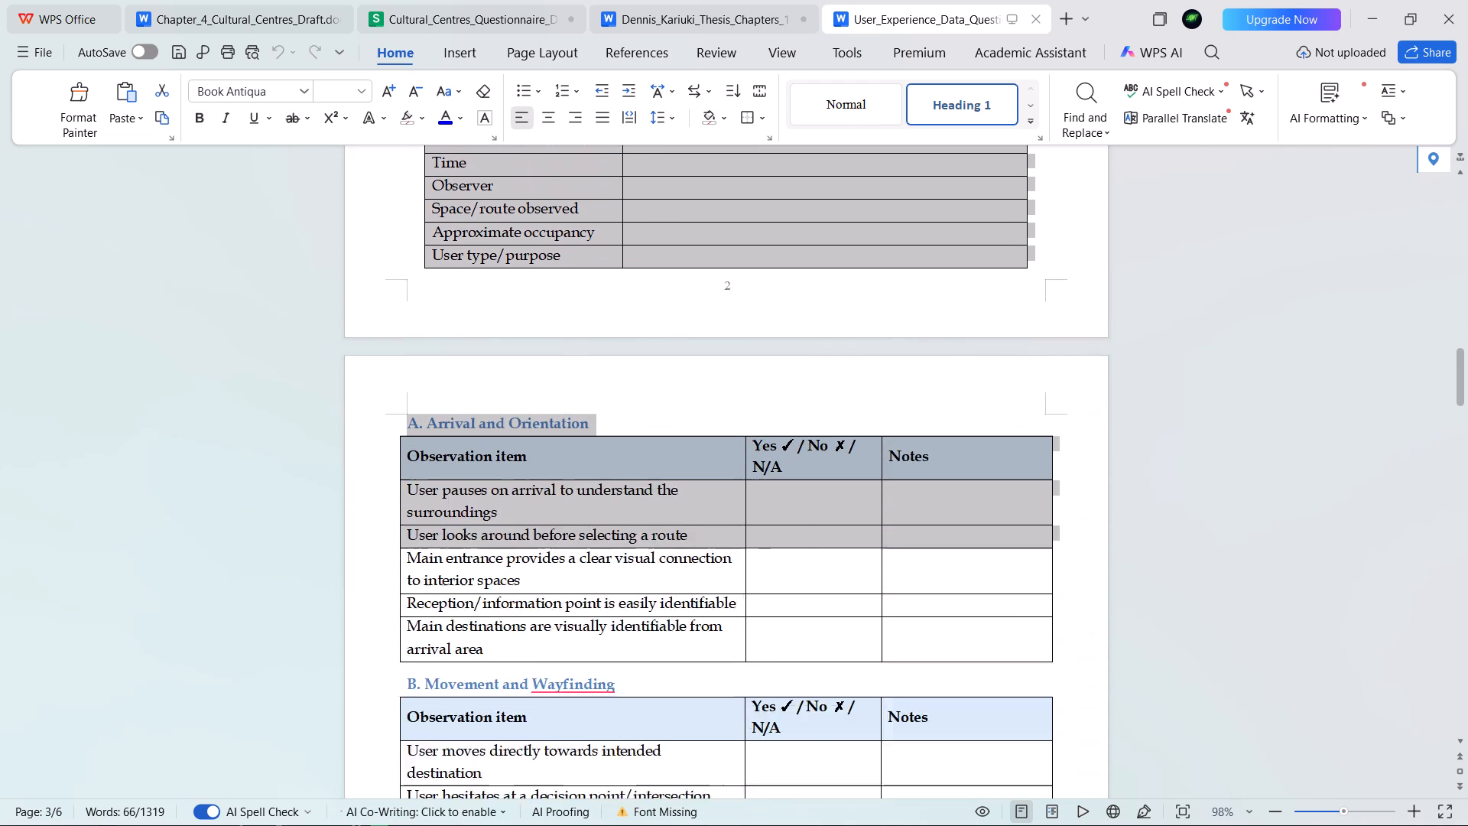
{"action": "left_click_drag", "start_coordinate": [563, 804], "coordinate": [606, 623]}
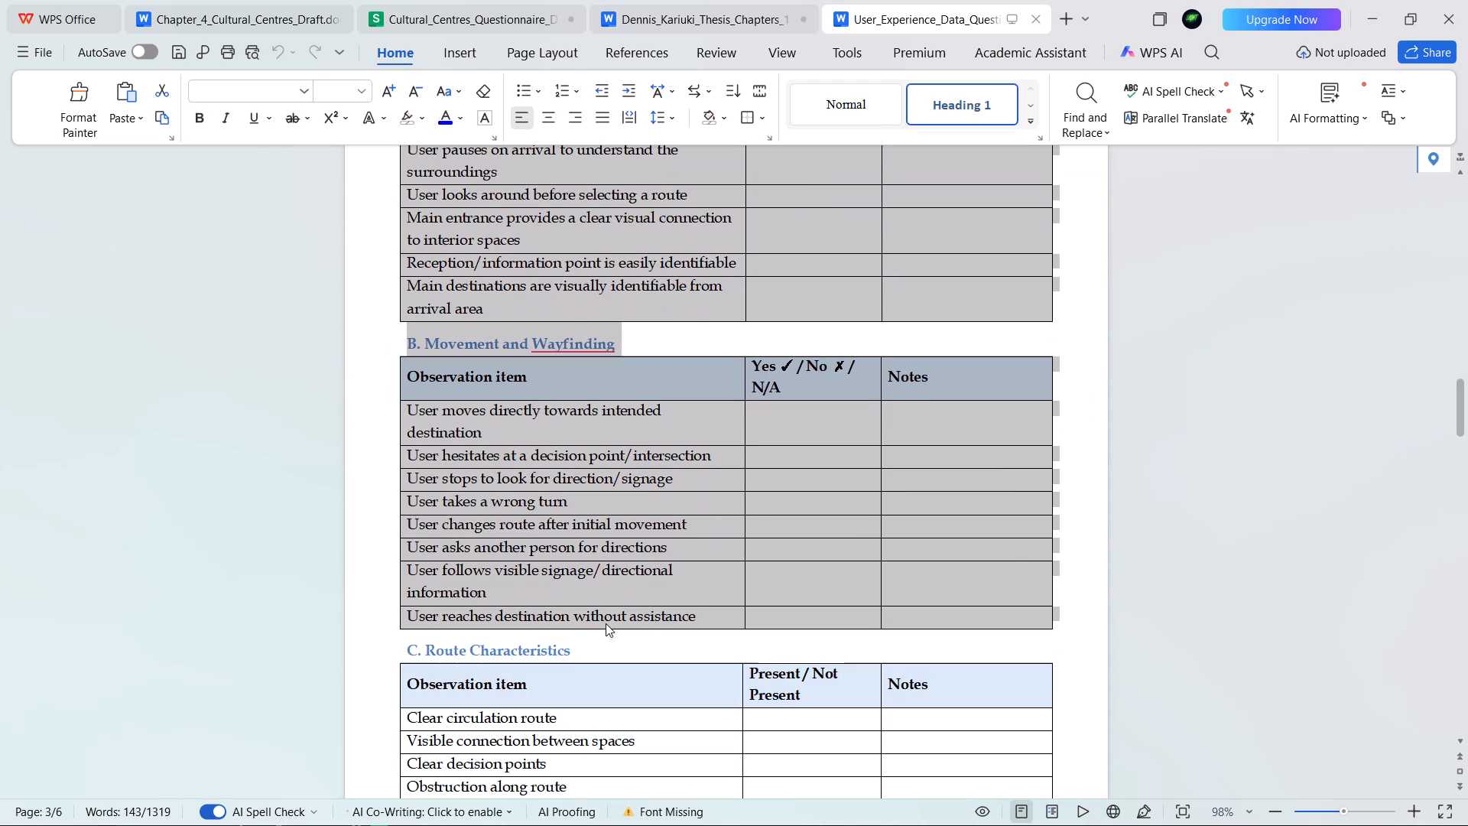
{"action": "left_click_drag", "start_coordinate": [606, 623], "coordinate": [642, 466]}
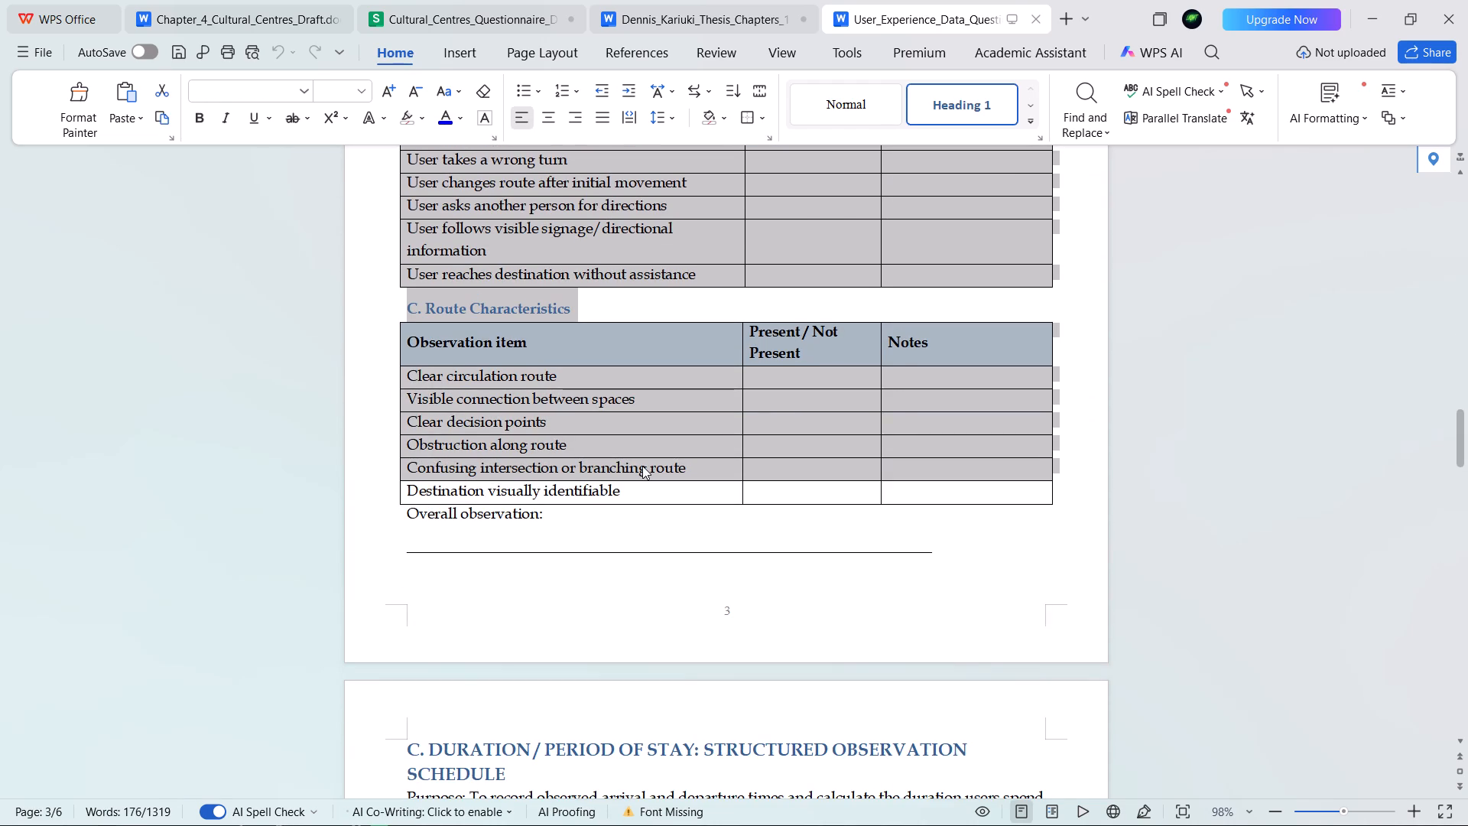
{"action": "left_click_drag", "start_coordinate": [642, 466], "coordinate": [888, 586]}
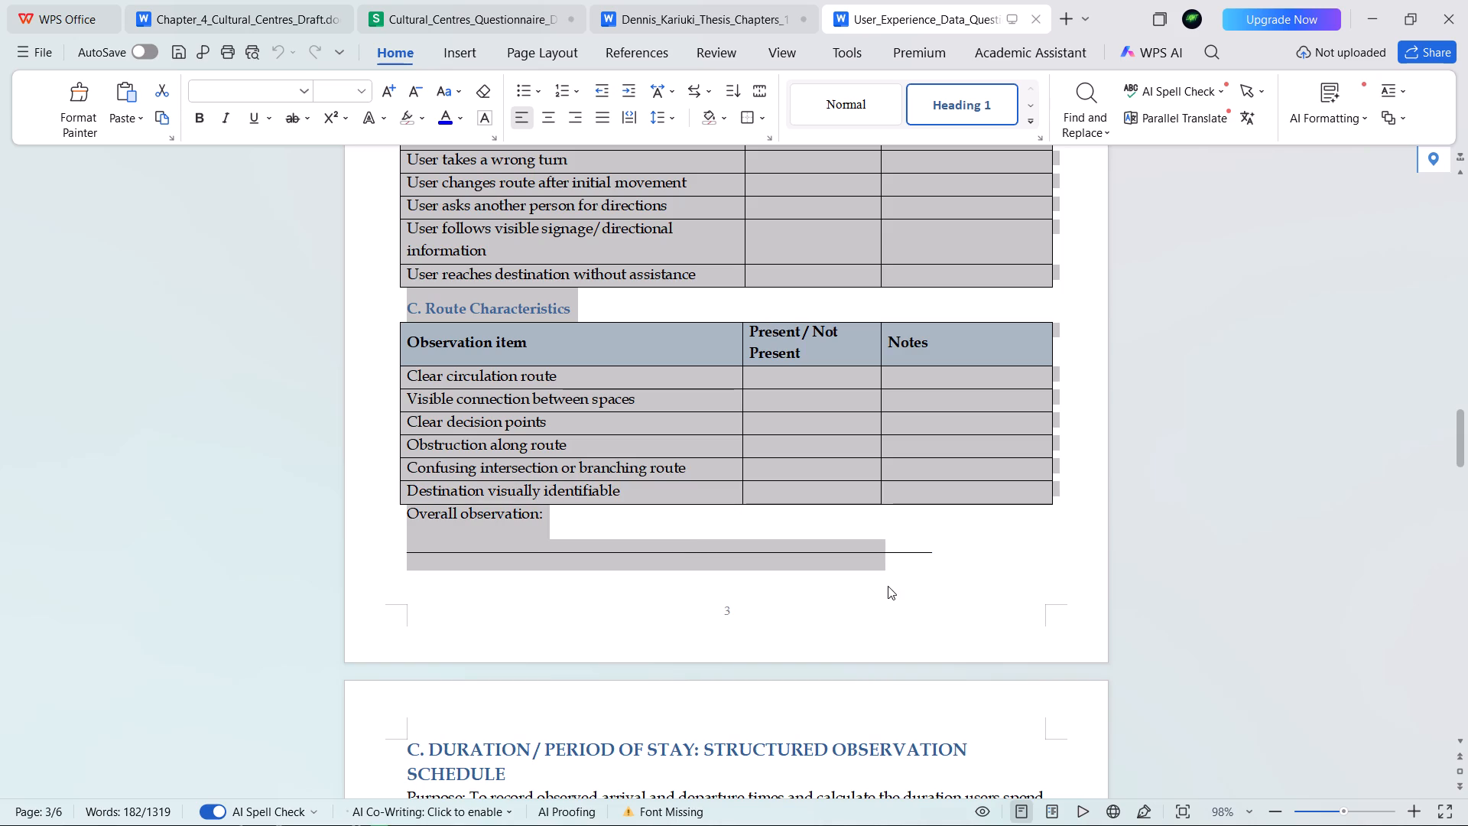
{"action": "left_click_drag", "start_coordinate": [888, 586], "coordinate": [999, 580]}
{"action": "key", "text": "BackSpace"}
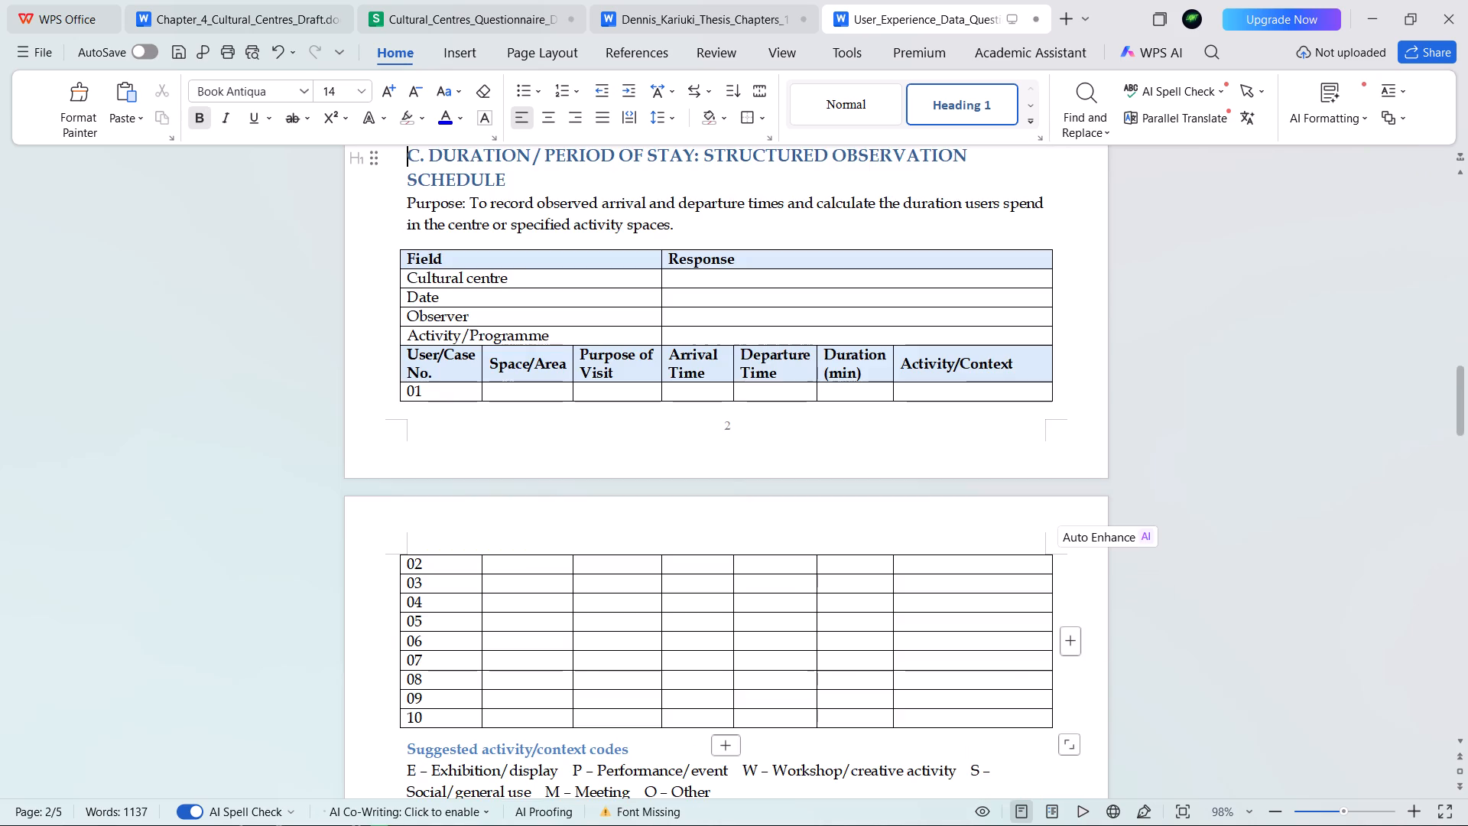
Examine section C's observation schedule and section D's duration-of-stay questionnaire items.
{"action": "scroll", "coordinate": [596, 441], "scroll_direction": "up", "scroll_amount": 3}
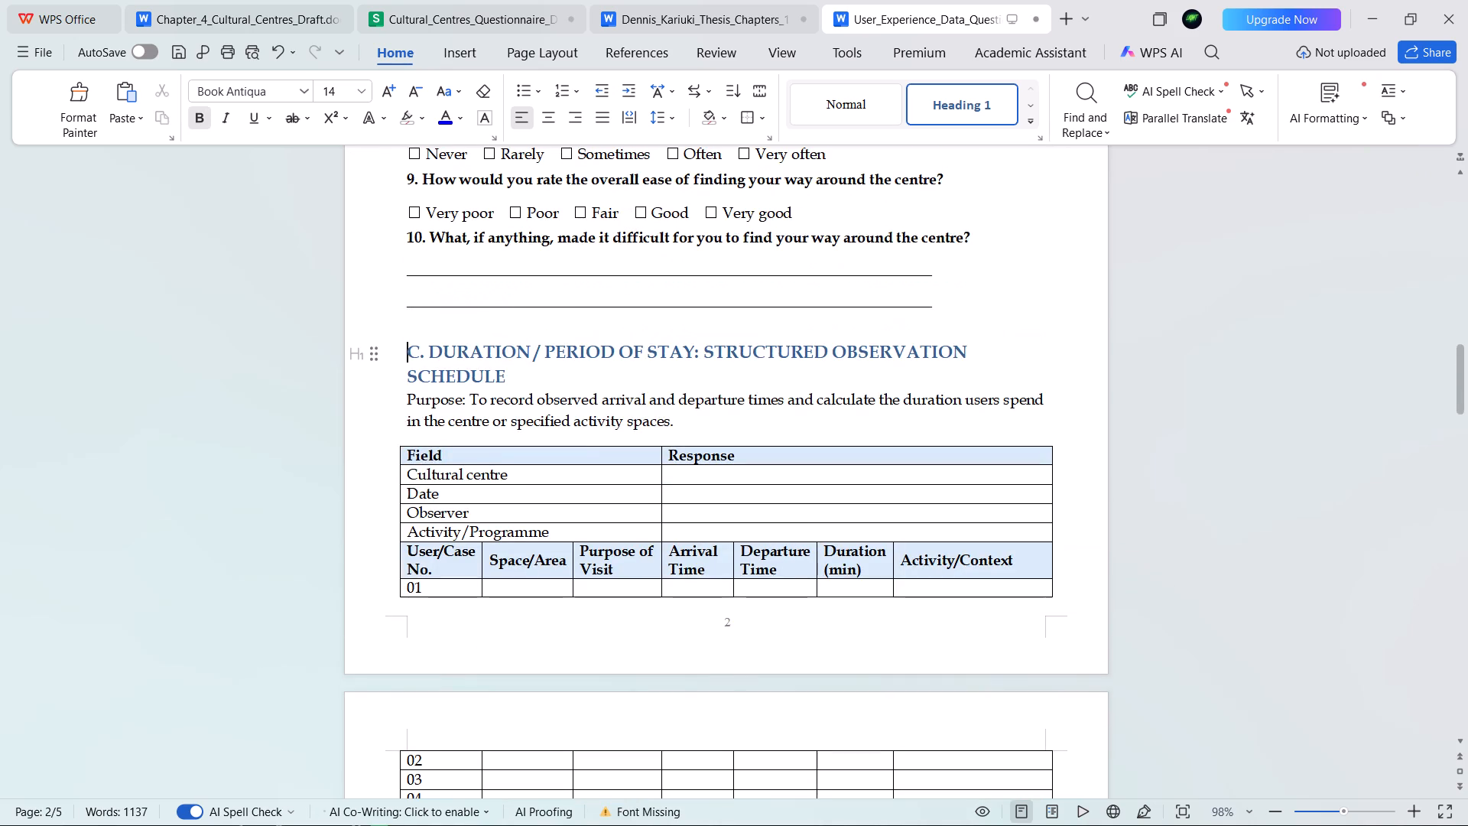
{"action": "scroll", "coordinate": [596, 441], "scroll_direction": "down", "scroll_amount": 1}
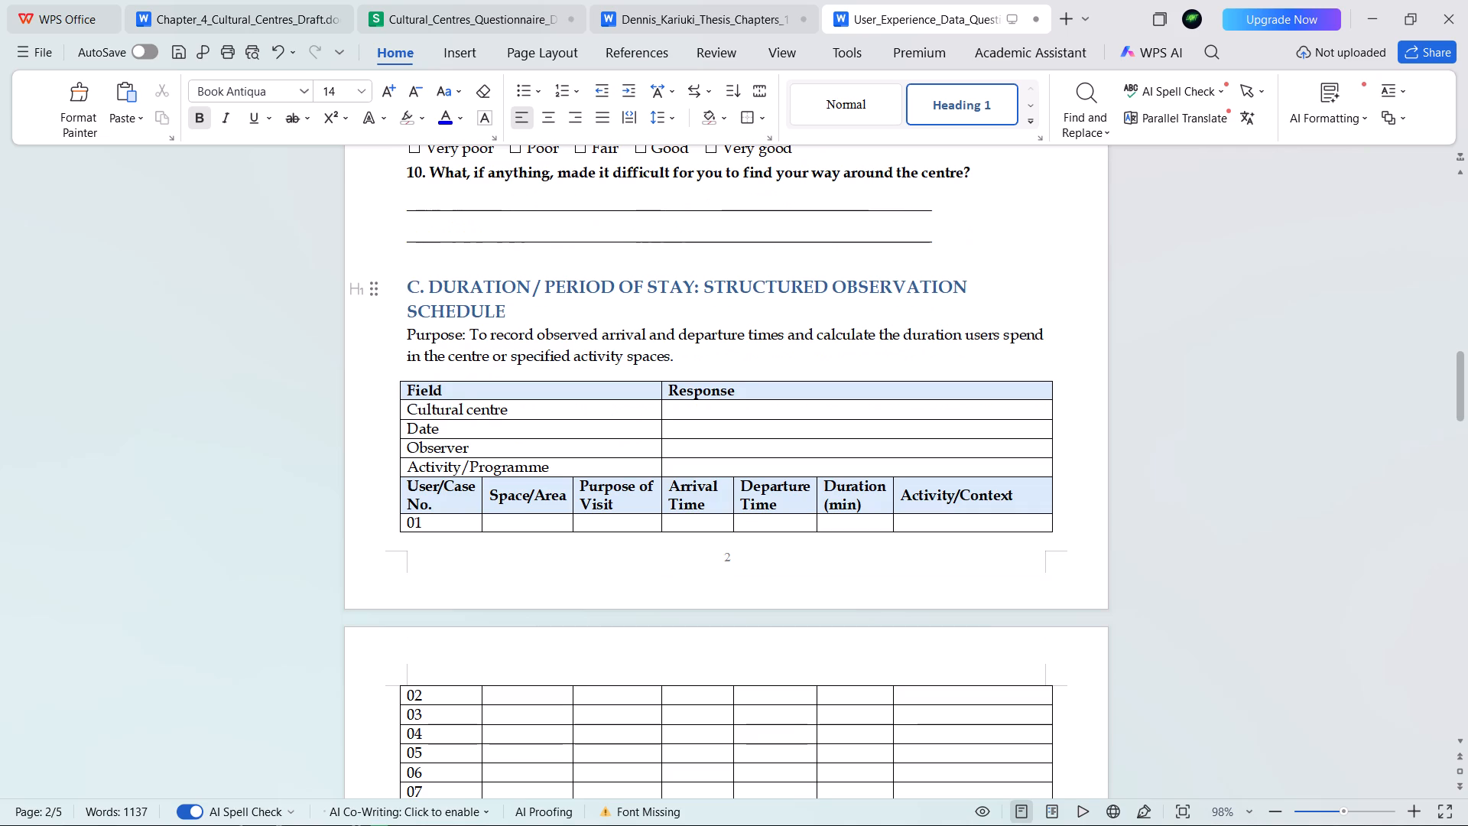
{"action": "scroll", "coordinate": [596, 441], "scroll_direction": "down", "scroll_amount": 10}
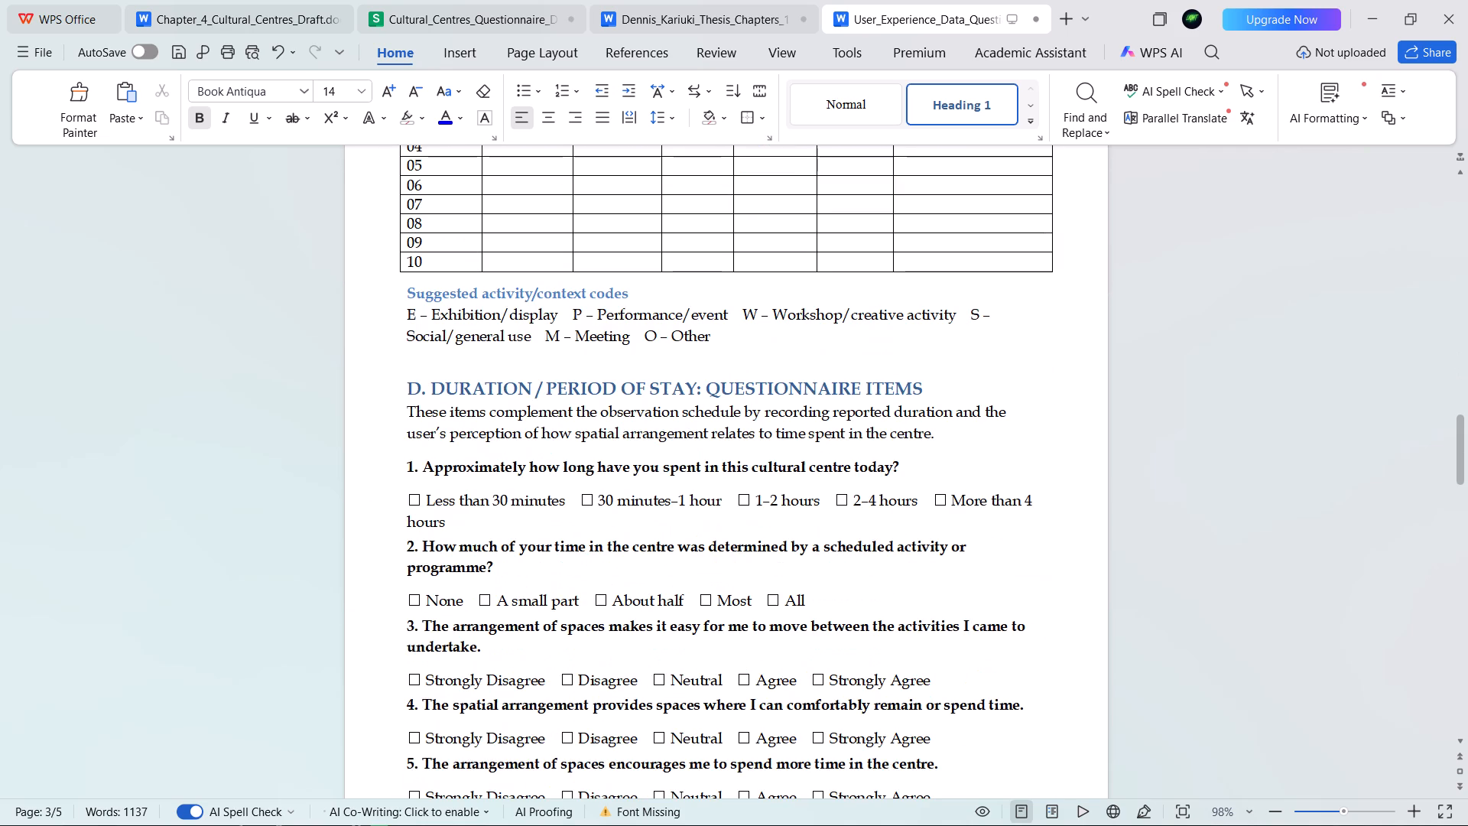
{"action": "scroll", "coordinate": [596, 441], "scroll_direction": "up", "scroll_amount": 10}
{"action": "scroll", "coordinate": [596, 441], "scroll_direction": "down", "scroll_amount": 4}
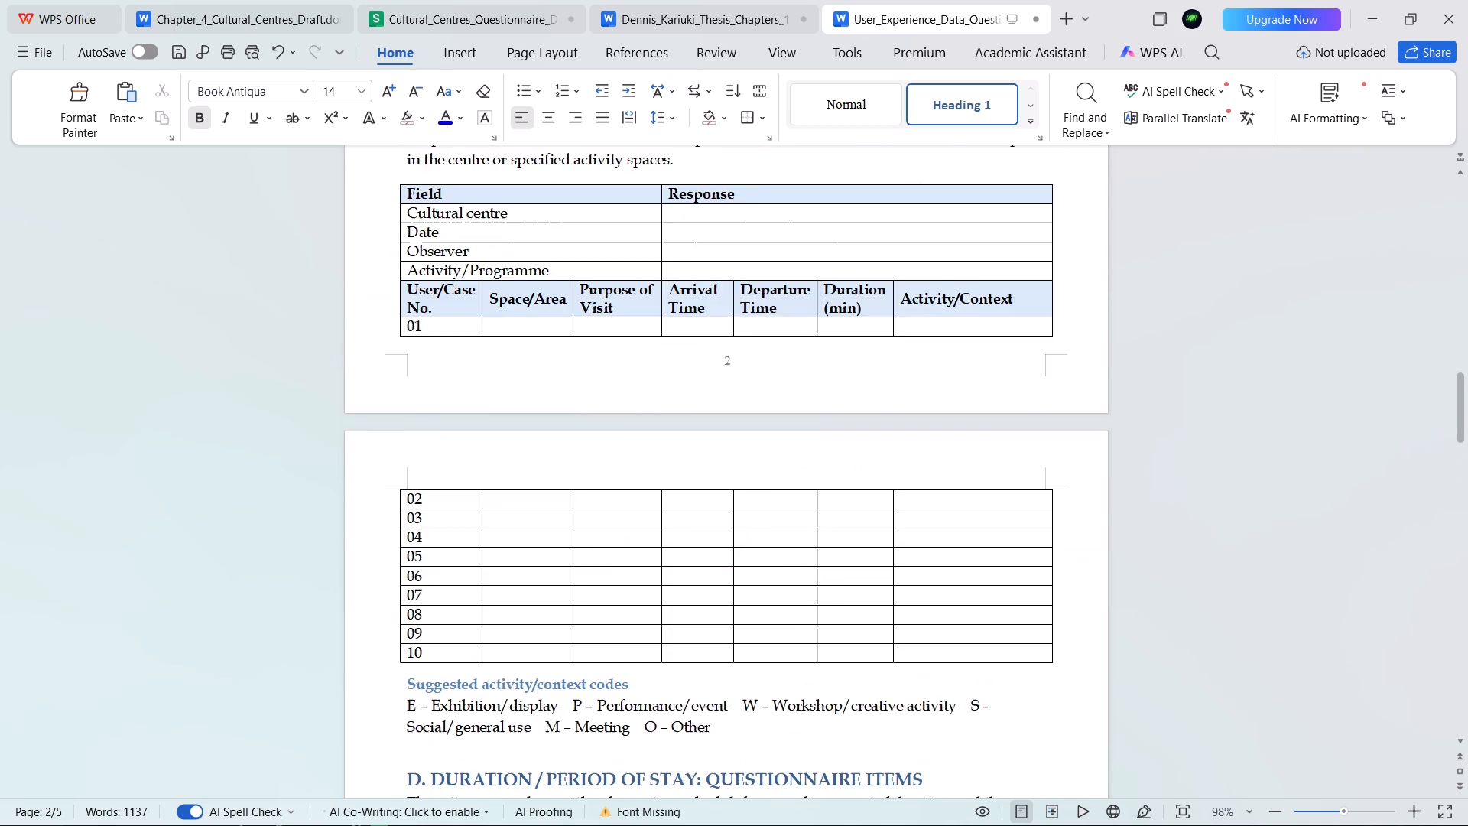
{"action": "scroll", "coordinate": [596, 441], "scroll_direction": "down", "scroll_amount": 4}
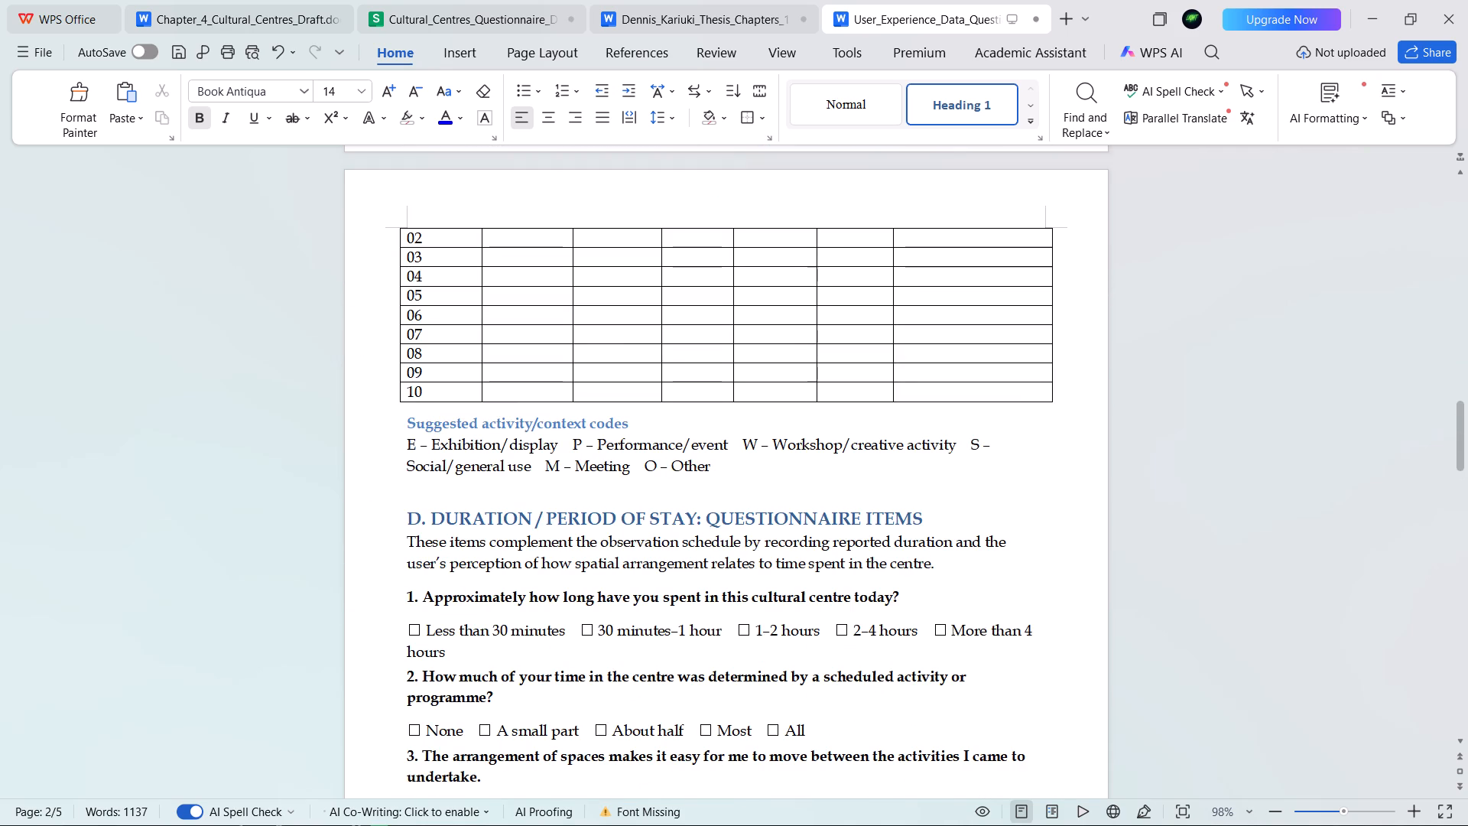
{"action": "scroll", "coordinate": [602, 440], "scroll_direction": "down", "scroll_amount": 9}
Delete section C, the duration of stay structured observation schedule, including its tables and suggested activity/context codes.
{"action": "scroll", "coordinate": [602, 440], "scroll_direction": "up", "scroll_amount": 13}
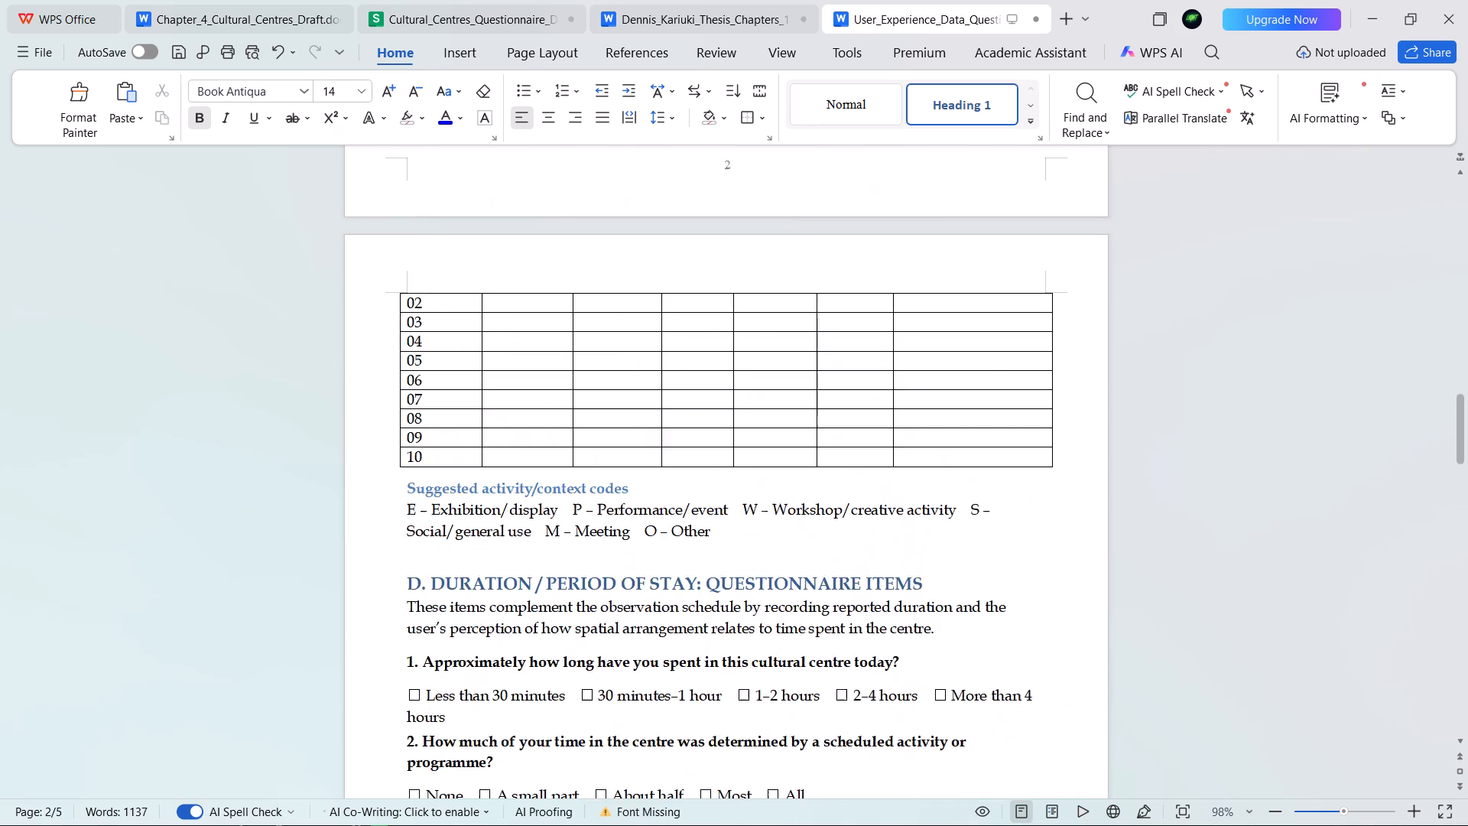
{"action": "scroll", "coordinate": [602, 440], "scroll_direction": "up", "scroll_amount": 2}
{"action": "scroll", "coordinate": [492, 392], "scroll_direction": "up", "scroll_amount": 2}
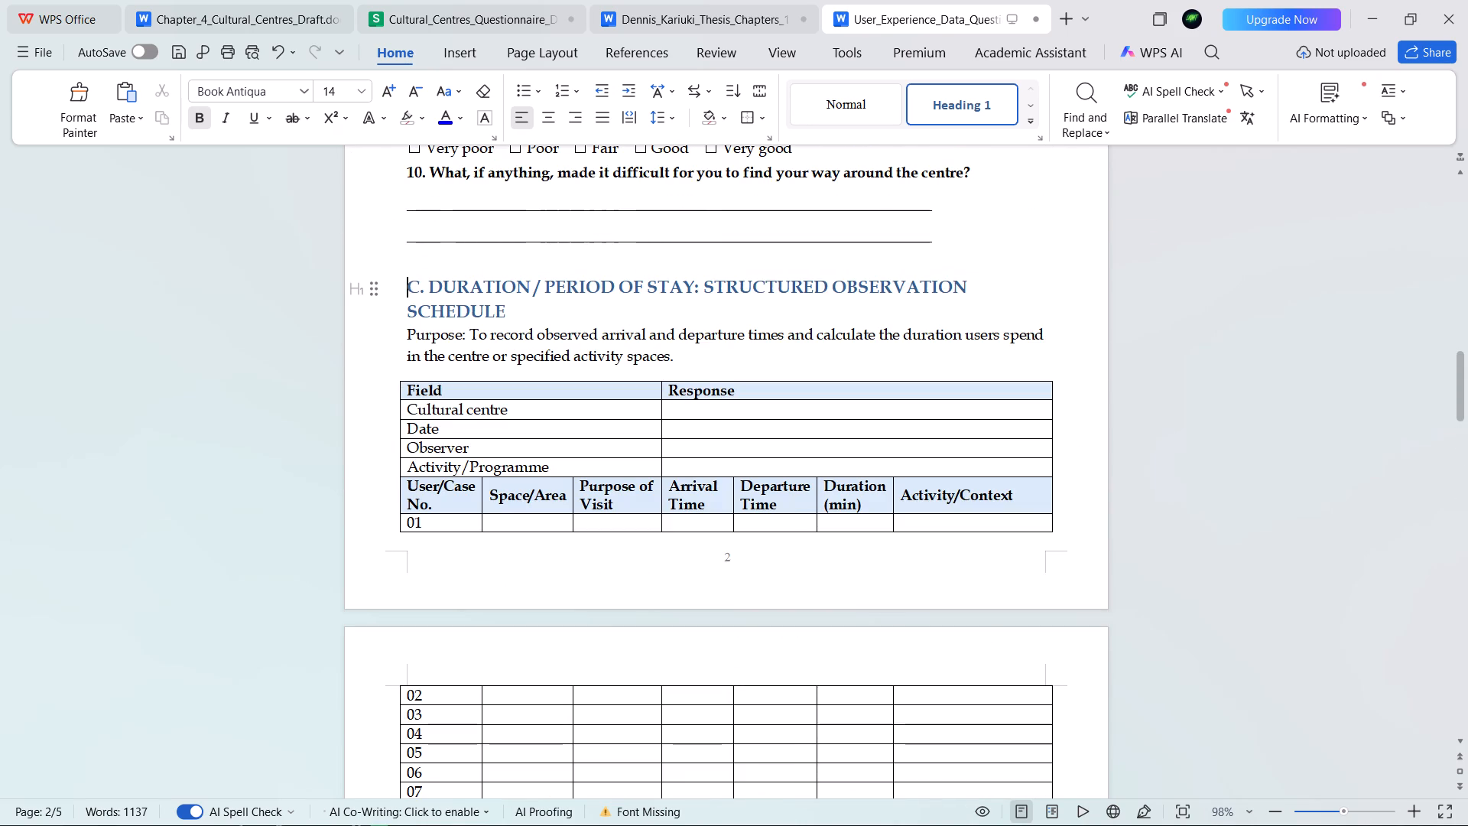
{"action": "left_click_drag", "start_coordinate": [409, 290], "coordinate": [540, 808]}
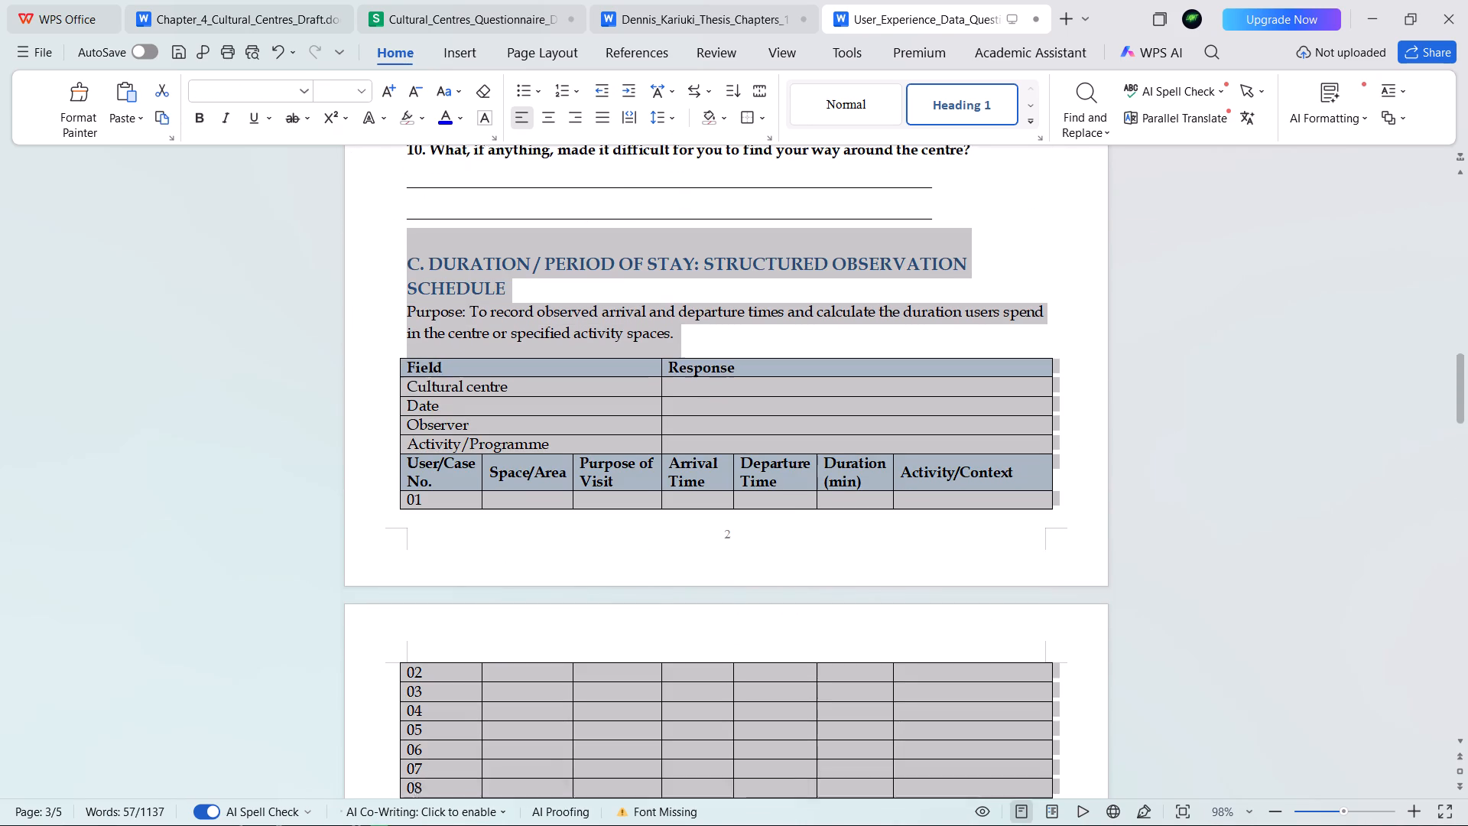
{"action": "left_click_drag", "start_coordinate": [540, 808], "coordinate": [814, 356]}
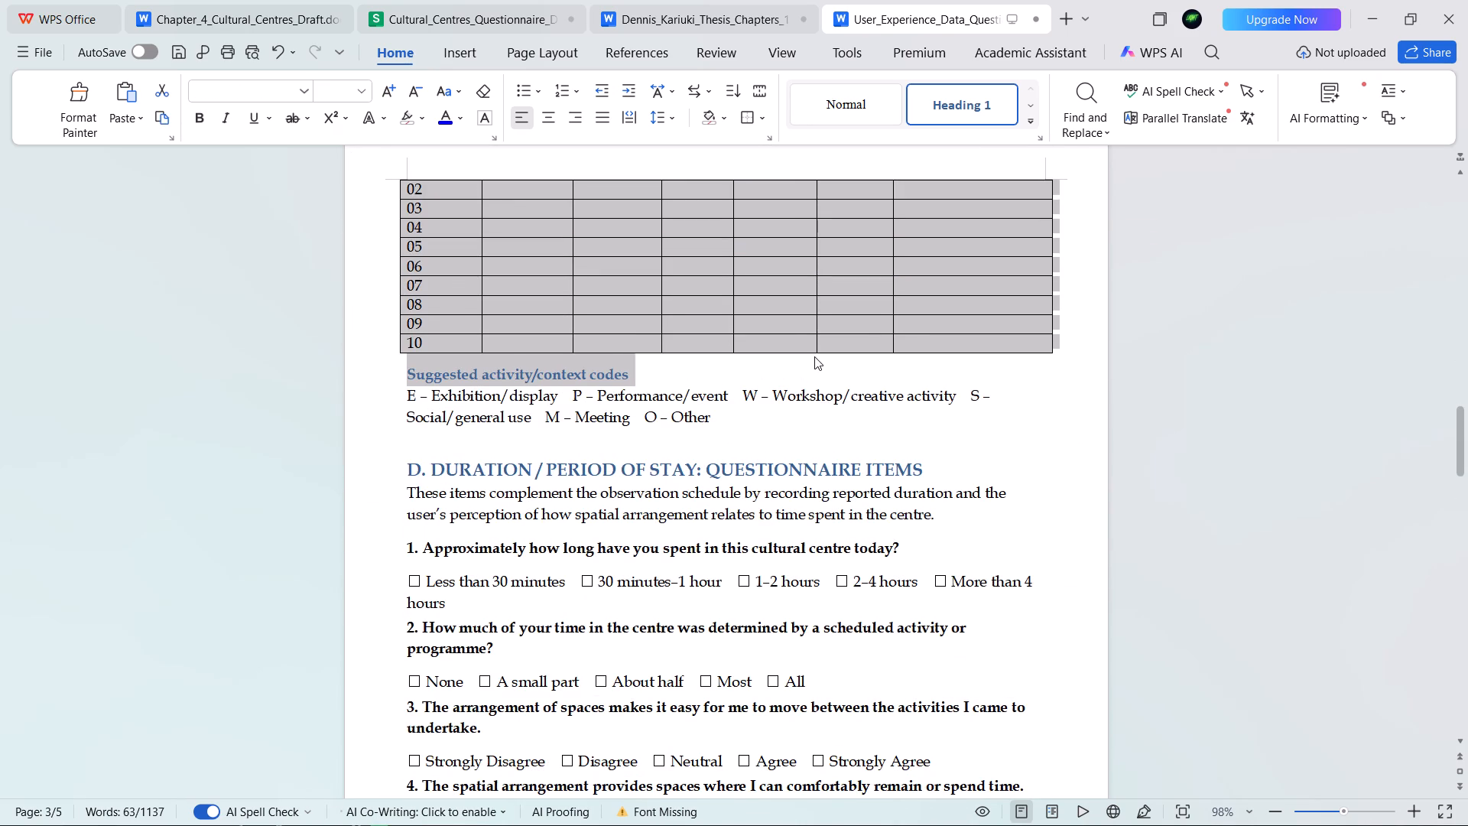
{"action": "left_click_drag", "start_coordinate": [814, 356], "coordinate": [807, 418]}
{"action": "key", "text": "BackSpace"}
Review the remaining questionnaire from the section A questions through to the Researcher's Note at the end.
{"action": "scroll", "coordinate": [473, 478], "scroll_direction": "up", "scroll_amount": 3}
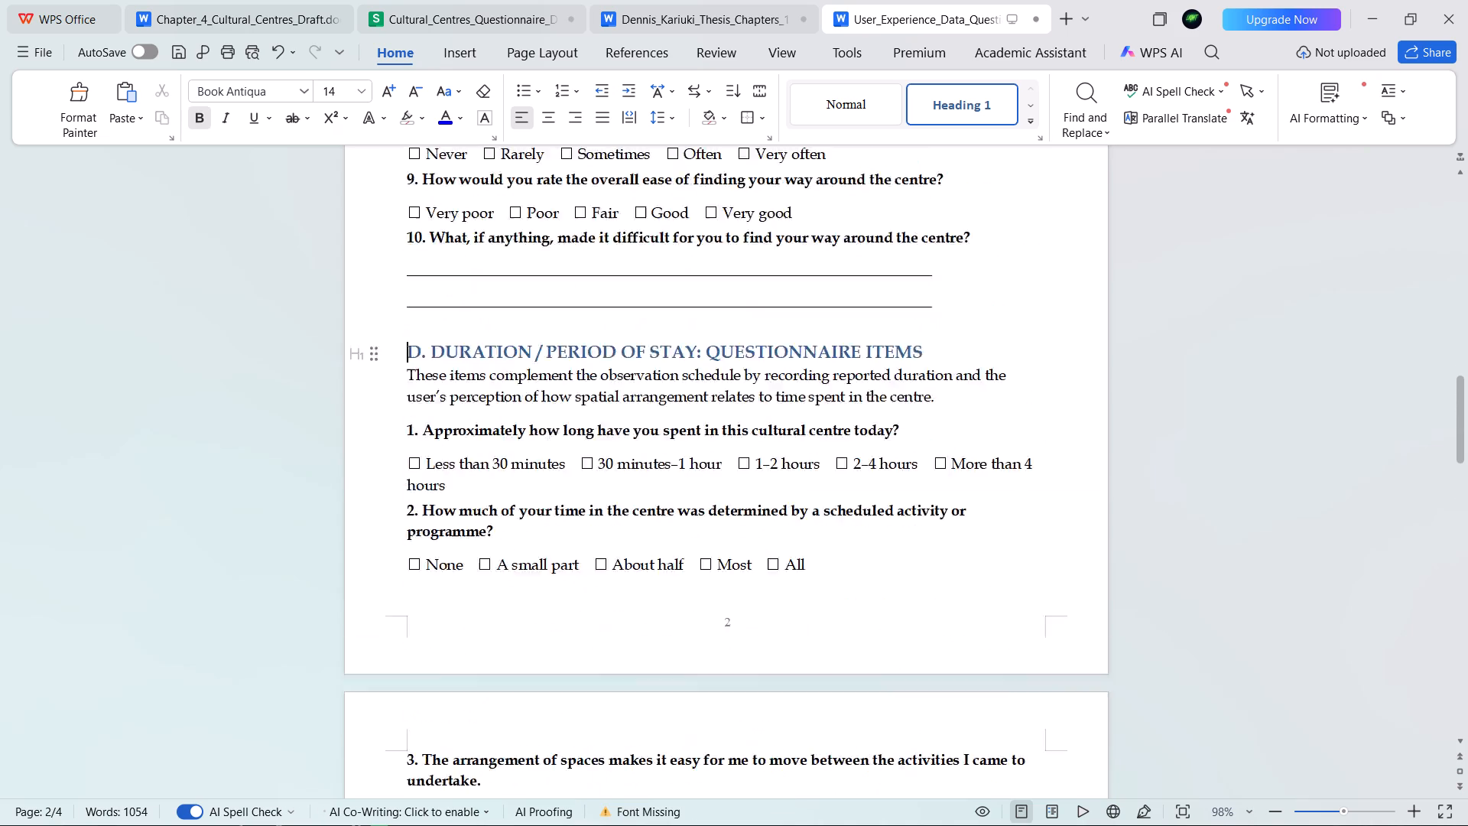
{"action": "scroll", "coordinate": [473, 478], "scroll_direction": "up", "scroll_amount": 7}
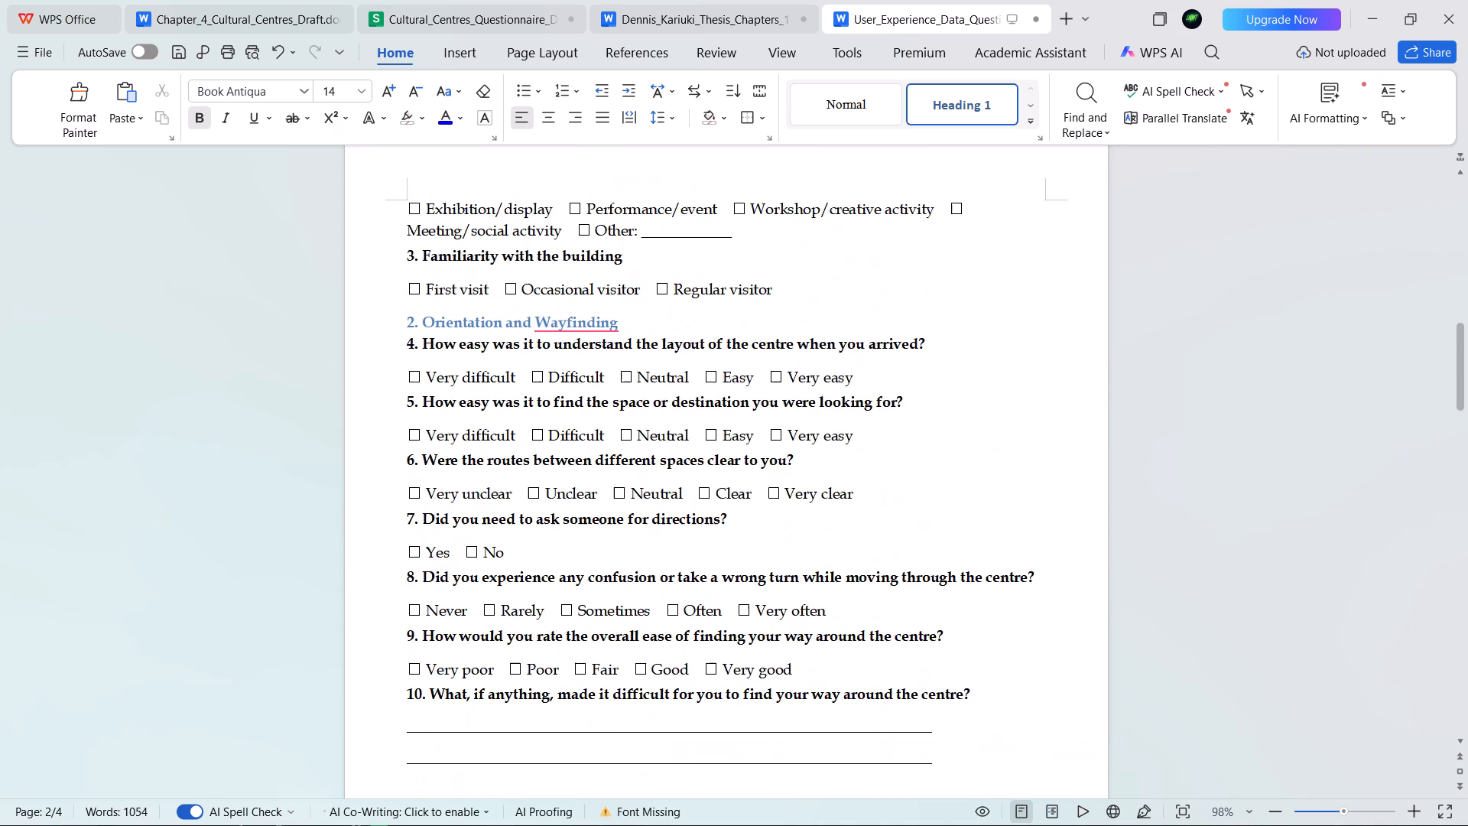
{"action": "scroll", "coordinate": [473, 478], "scroll_direction": "down", "scroll_amount": 16}
{"action": "scroll", "coordinate": [473, 478], "scroll_direction": "down", "scroll_amount": 5}
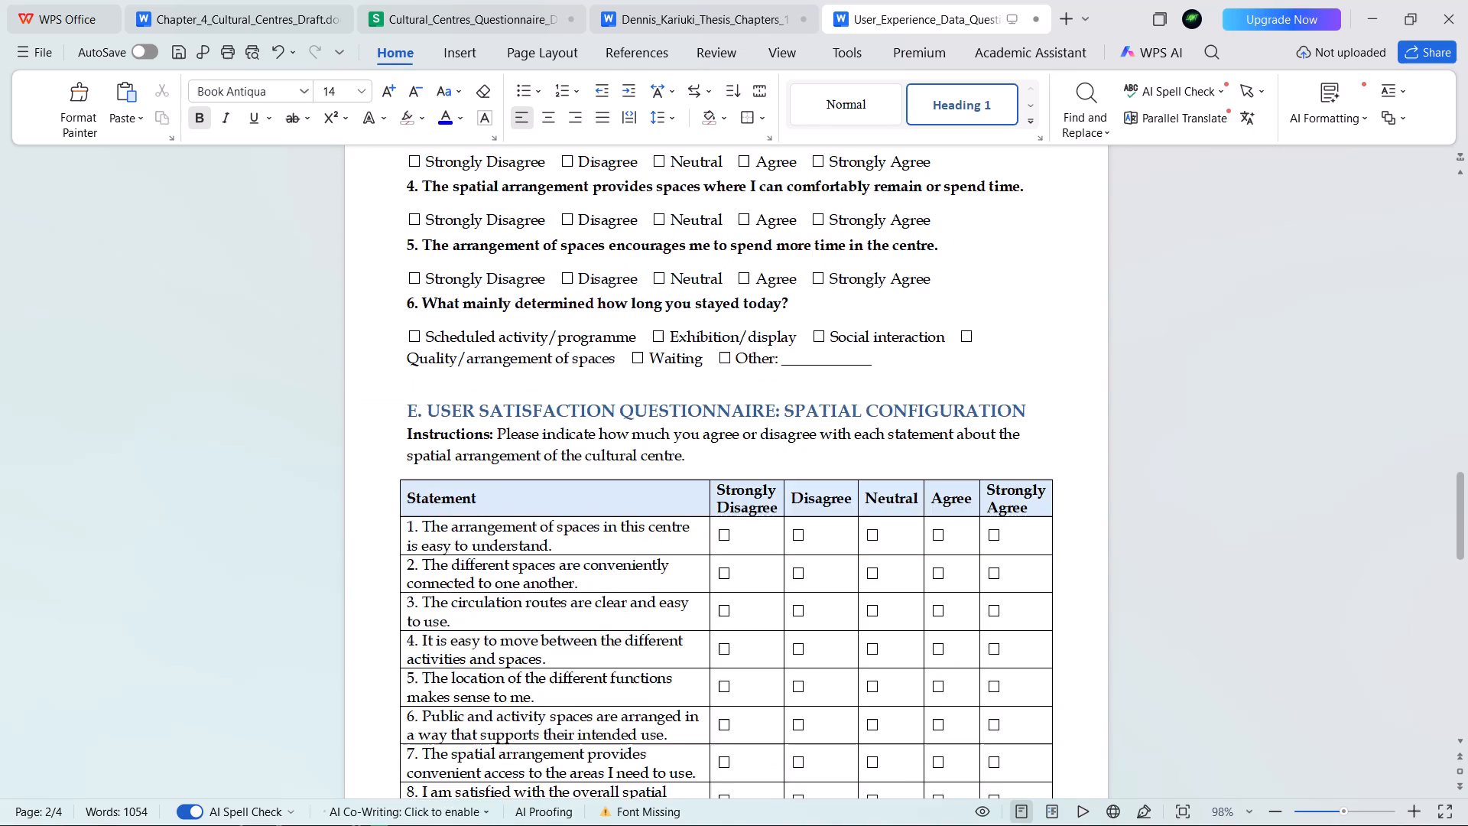
{"action": "scroll", "coordinate": [473, 478], "scroll_direction": "down", "scroll_amount": 20}
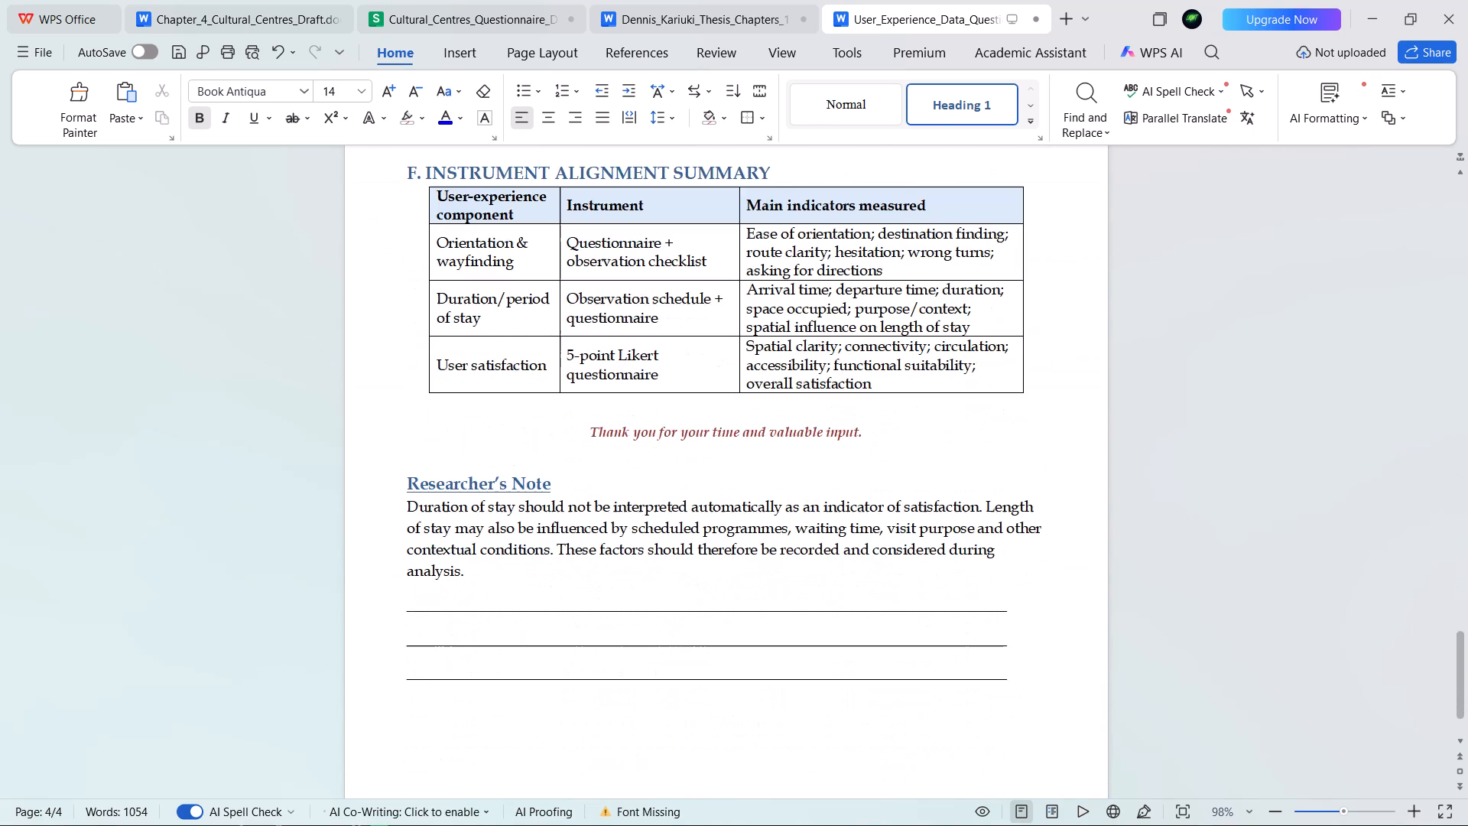
Delete section F, the Instrument Alignment Summary heading together with its table.
{"action": "scroll", "coordinate": [473, 478], "scroll_direction": "up", "scroll_amount": 3}
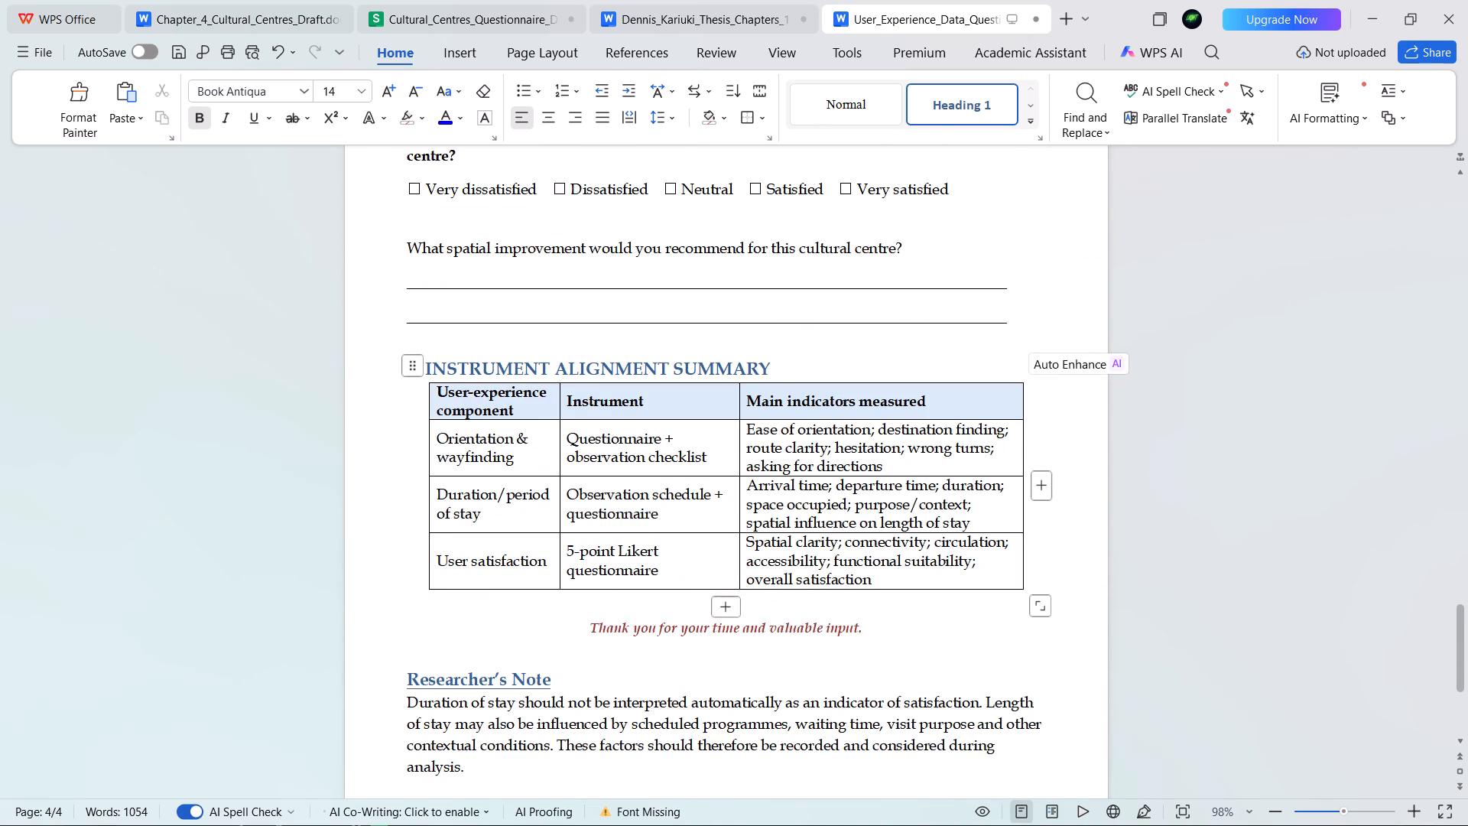
{"action": "left_click_drag", "start_coordinate": [395, 359], "coordinate": [407, 377]}
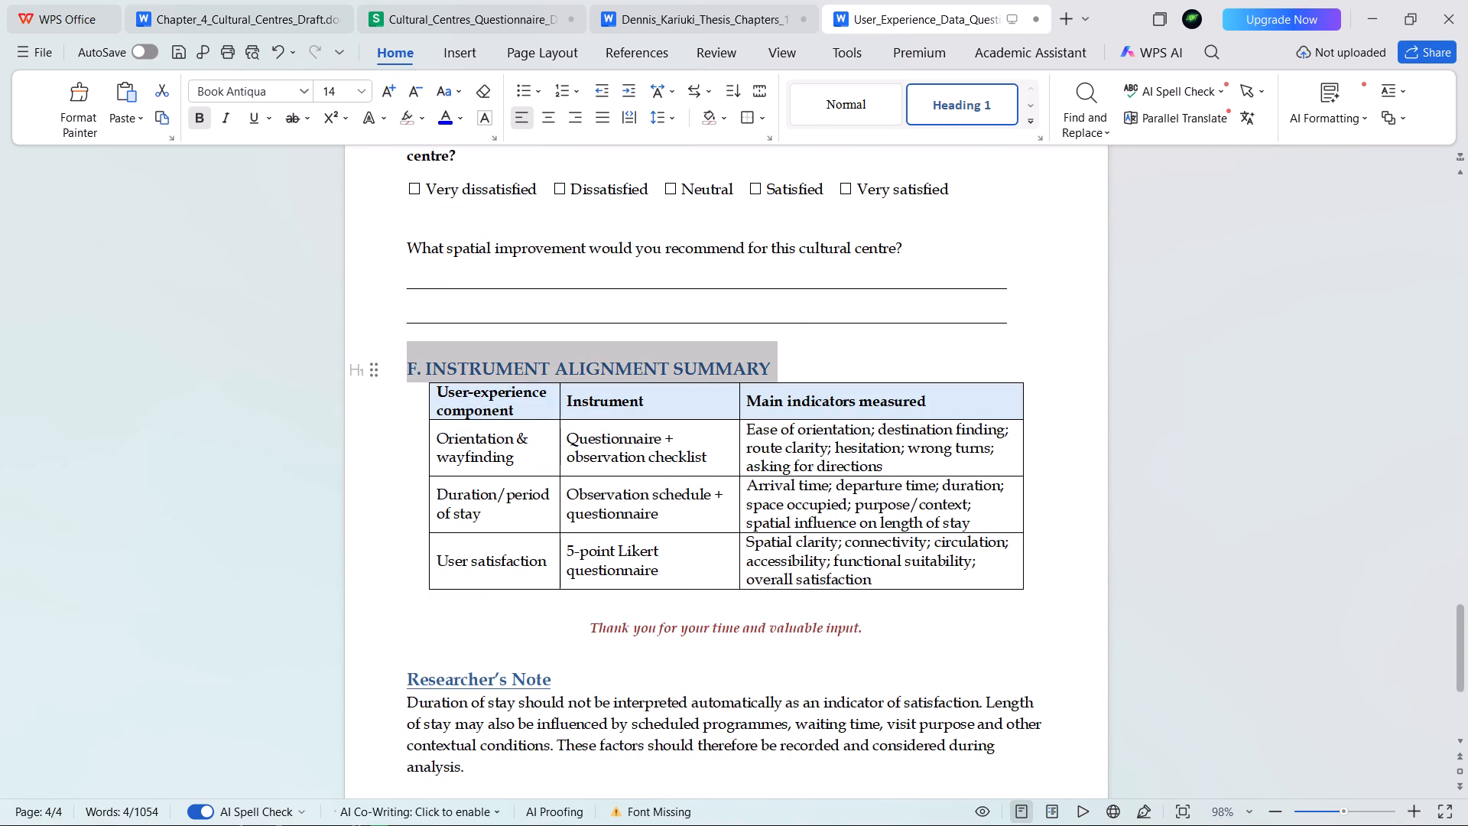
{"action": "left_click_drag", "start_coordinate": [407, 377], "coordinate": [489, 455]}
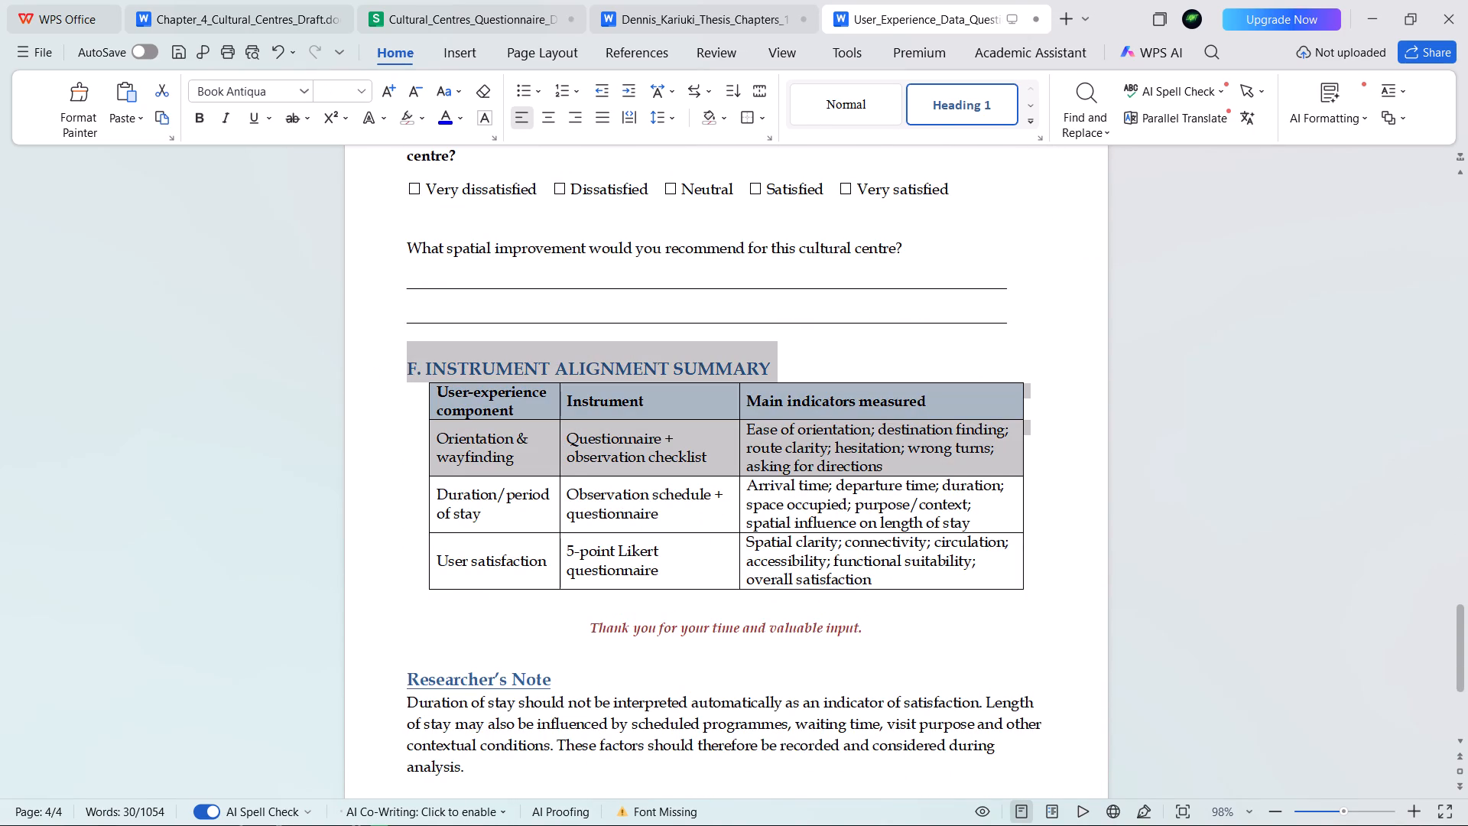
{"action": "left_click_drag", "start_coordinate": [489, 455], "coordinate": [963, 575]}
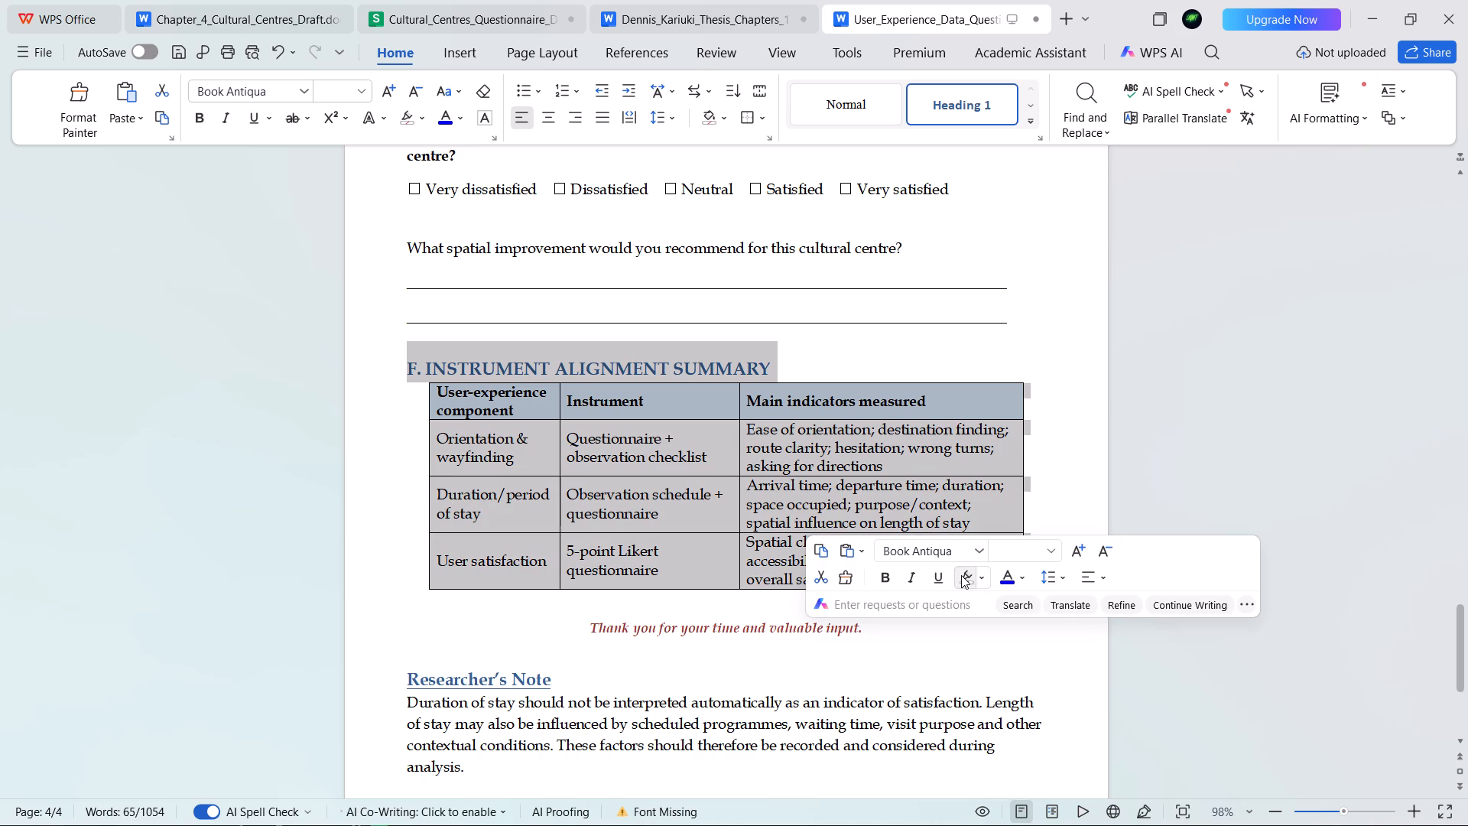
{"action": "key", "text": "Delete"}
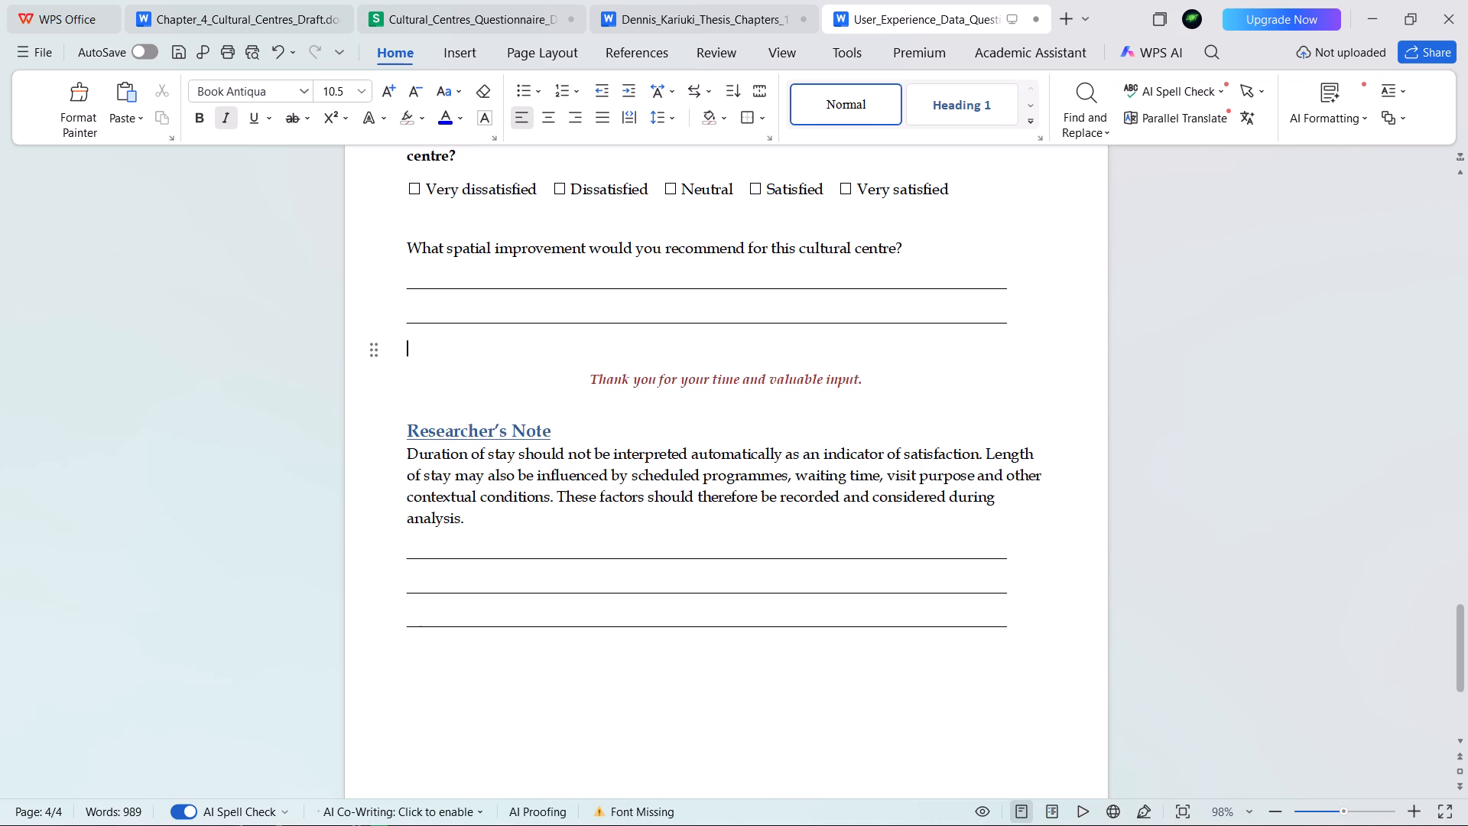
Delete the Researcher's Note heading, its paragraph and the blank answer lines below it.
{"action": "left_click_drag", "start_coordinate": [400, 436], "coordinate": [1085, 631]}
{"action": "key", "text": "Delete"}
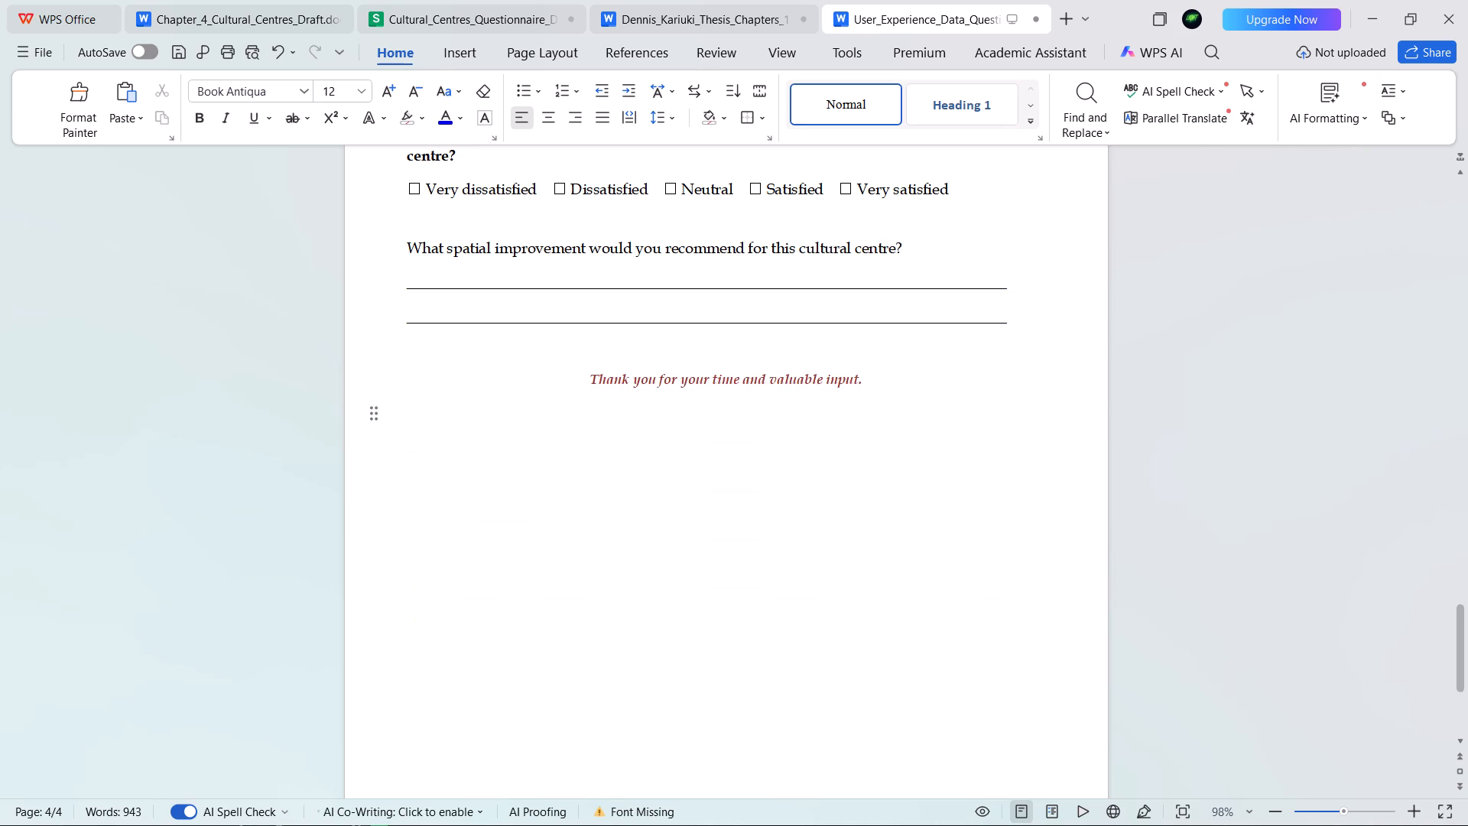
Review the trimmed questionnaire, checking the closing page, the introduction and the sections from A through D.
{"action": "scroll", "coordinate": [658, 489], "scroll_direction": "down", "scroll_amount": 9}
{"action": "scroll", "coordinate": [658, 489], "scroll_direction": "up", "scroll_amount": 13}
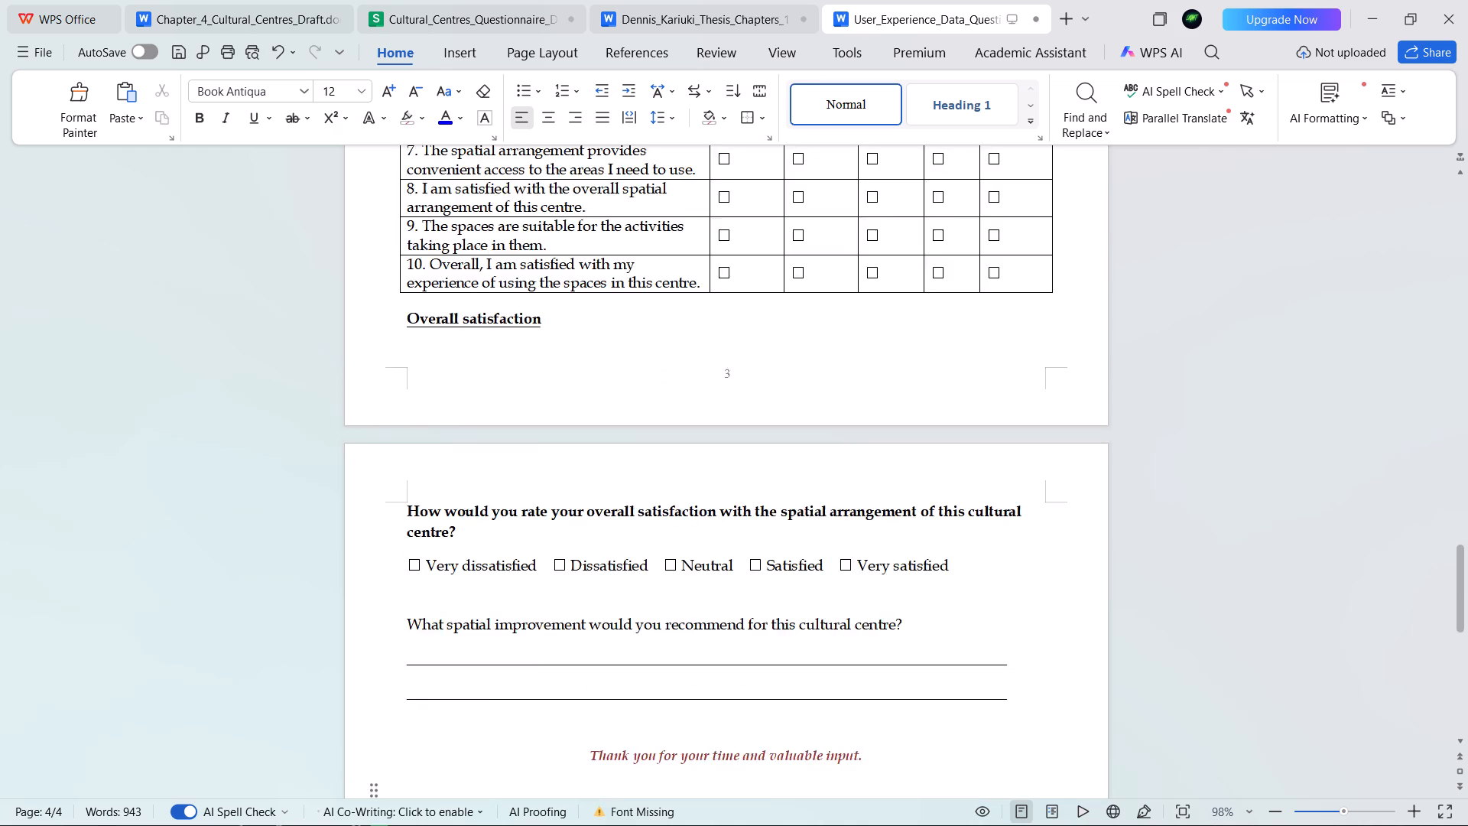
{"action": "scroll", "coordinate": [658, 489], "scroll_direction": "up", "scroll_amount": 7}
{"action": "scroll", "coordinate": [658, 489], "scroll_direction": "up", "scroll_amount": 20}
{"action": "scroll", "coordinate": [658, 489], "scroll_direction": "up", "scroll_amount": 2}
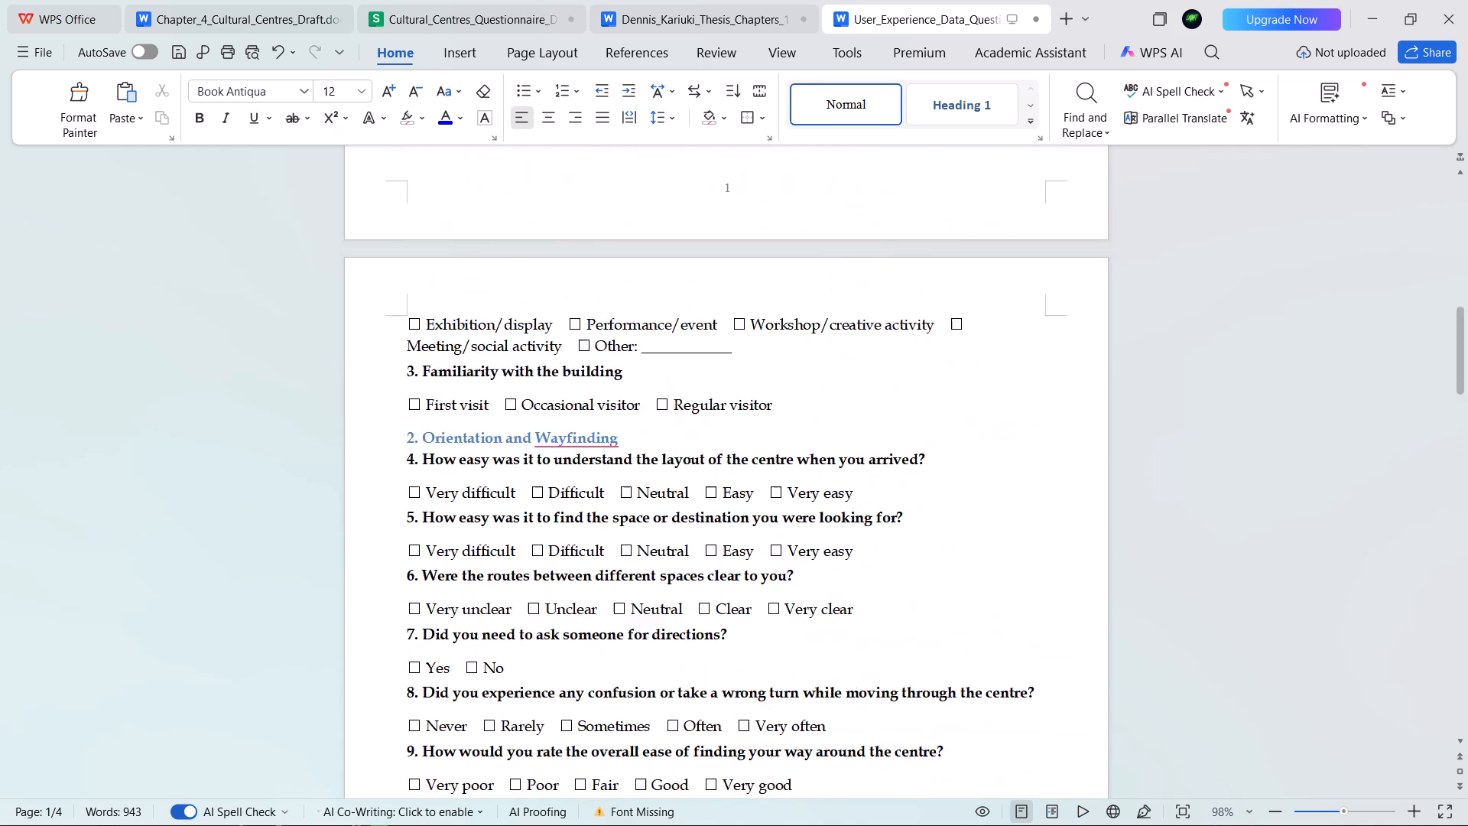
{"action": "scroll", "coordinate": [658, 489], "scroll_direction": "up", "scroll_amount": 19}
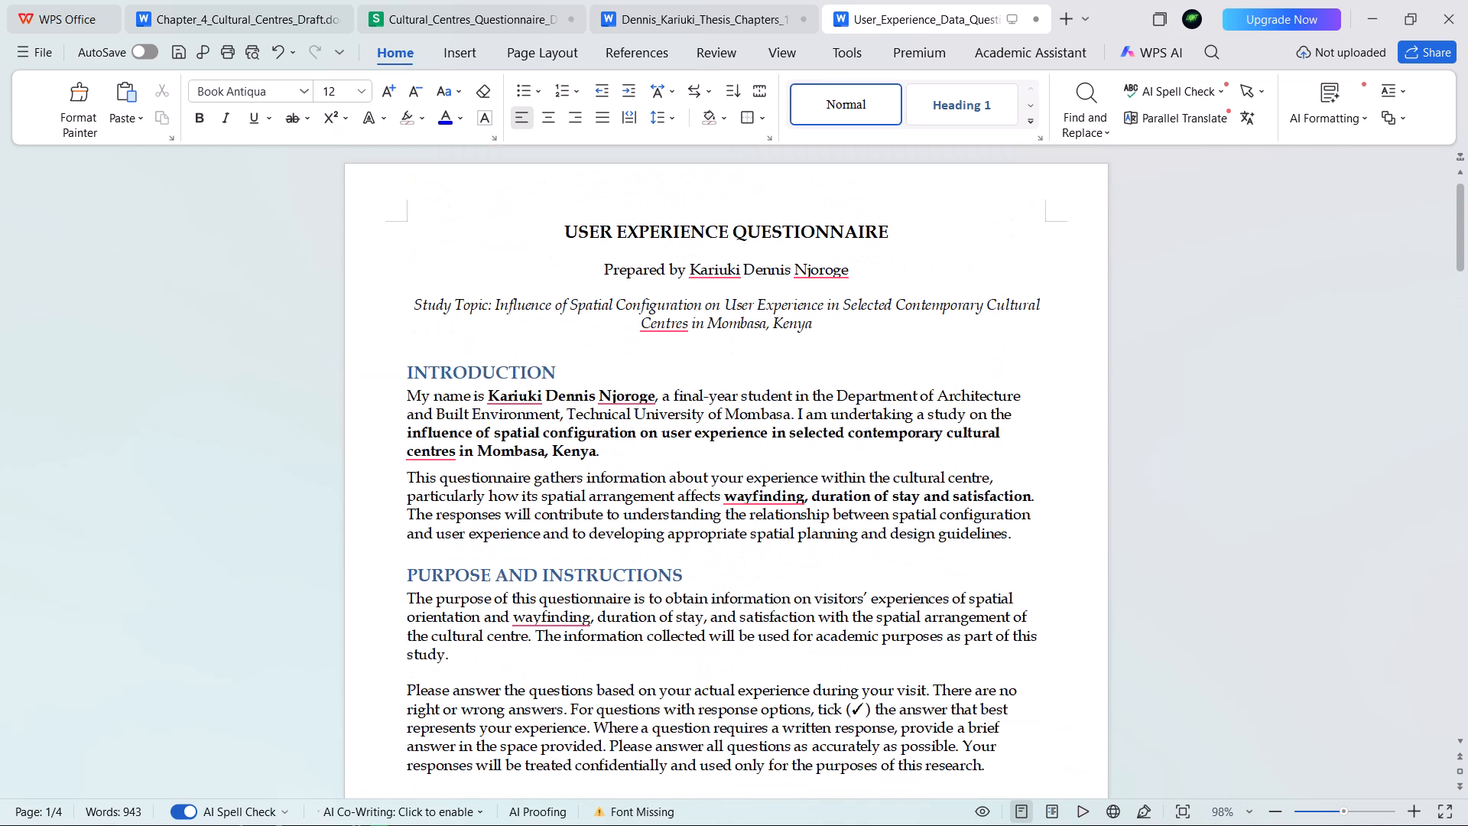
{"action": "scroll", "coordinate": [658, 489], "scroll_direction": "down", "scroll_amount": 3}
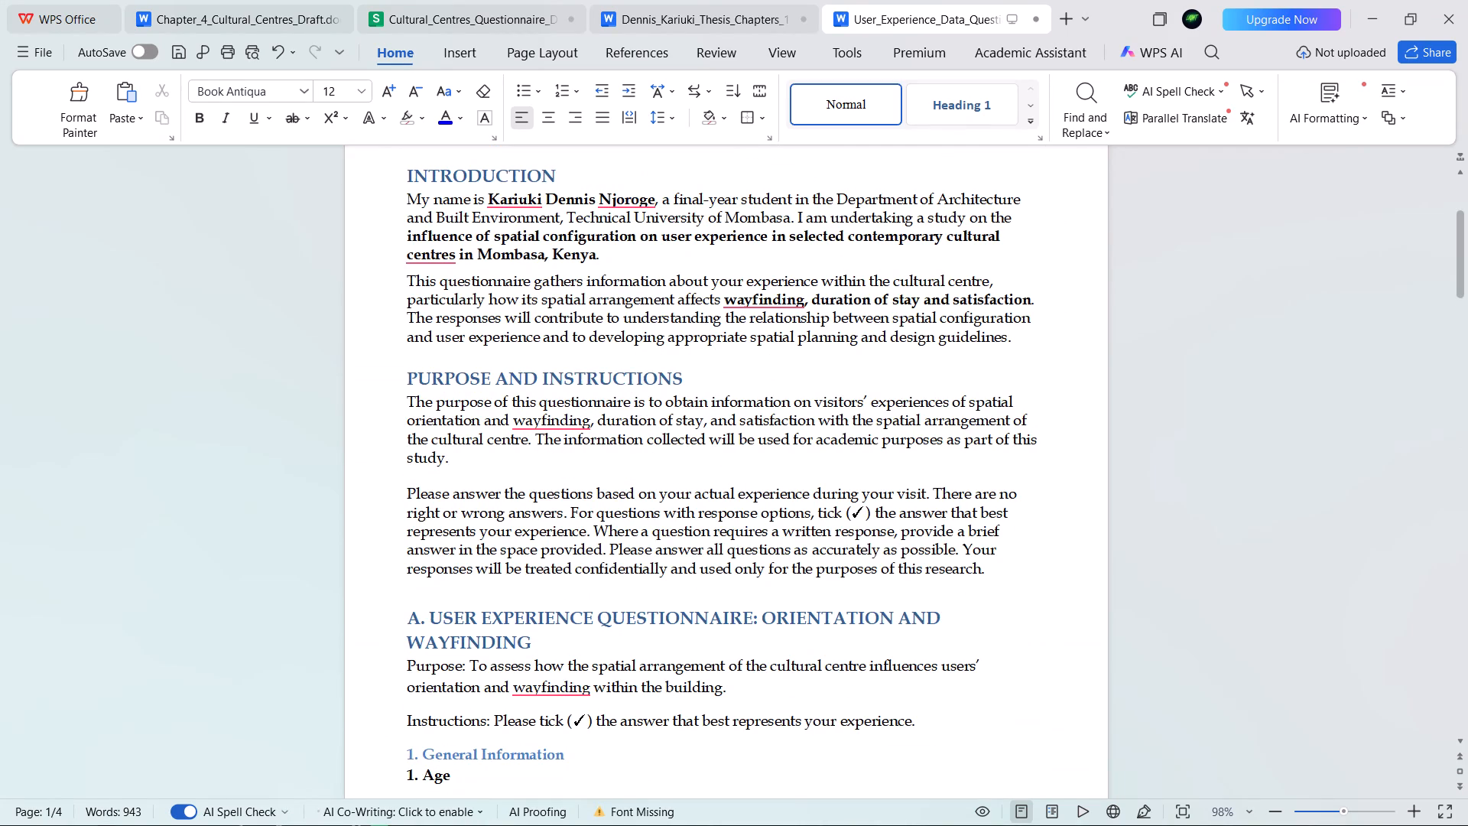
{"action": "scroll", "coordinate": [554, 557], "scroll_direction": "up", "scroll_amount": 2}
{"action": "scroll", "coordinate": [554, 557], "scroll_direction": "down", "scroll_amount": 4}
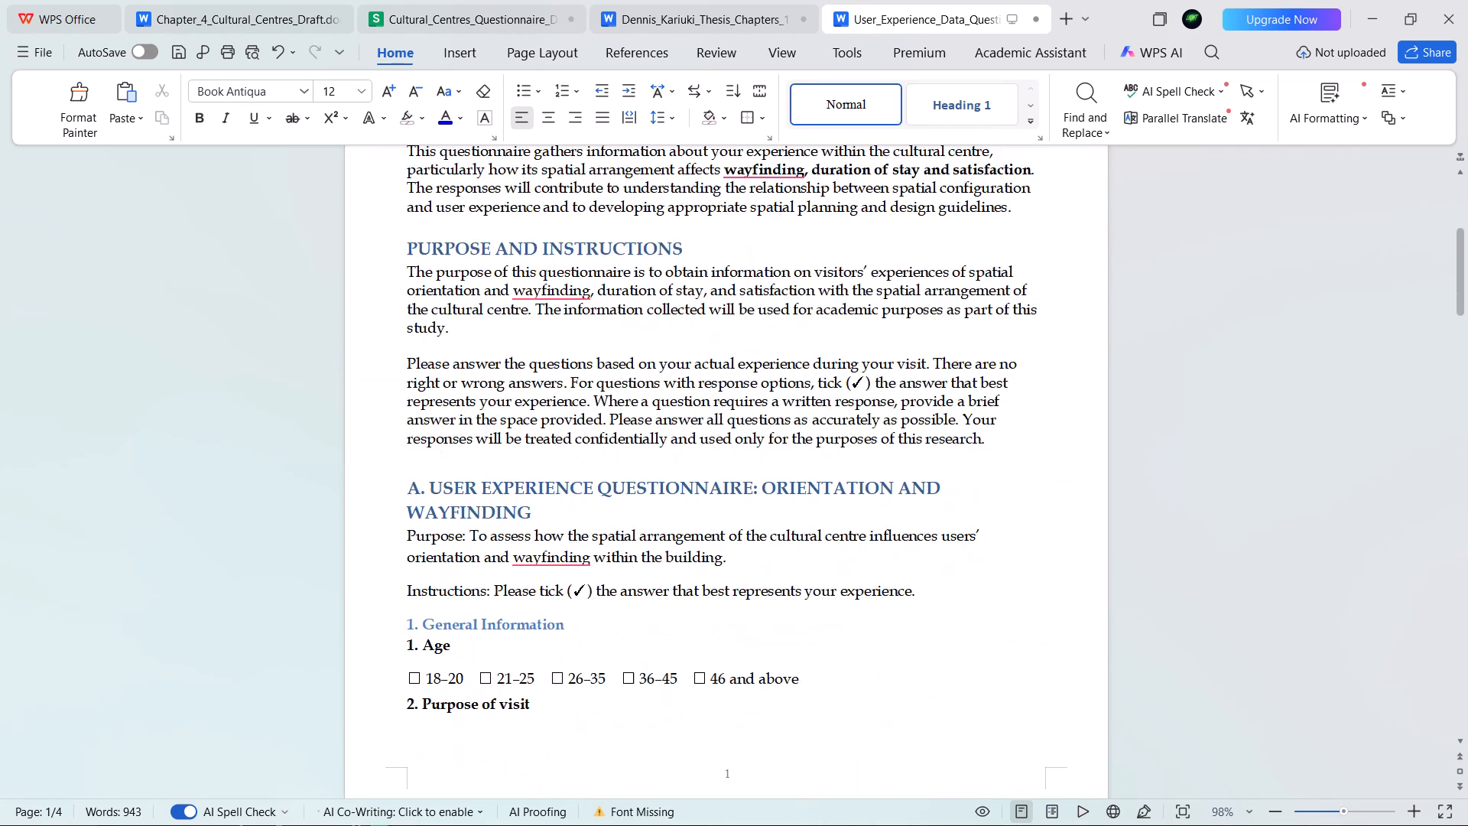
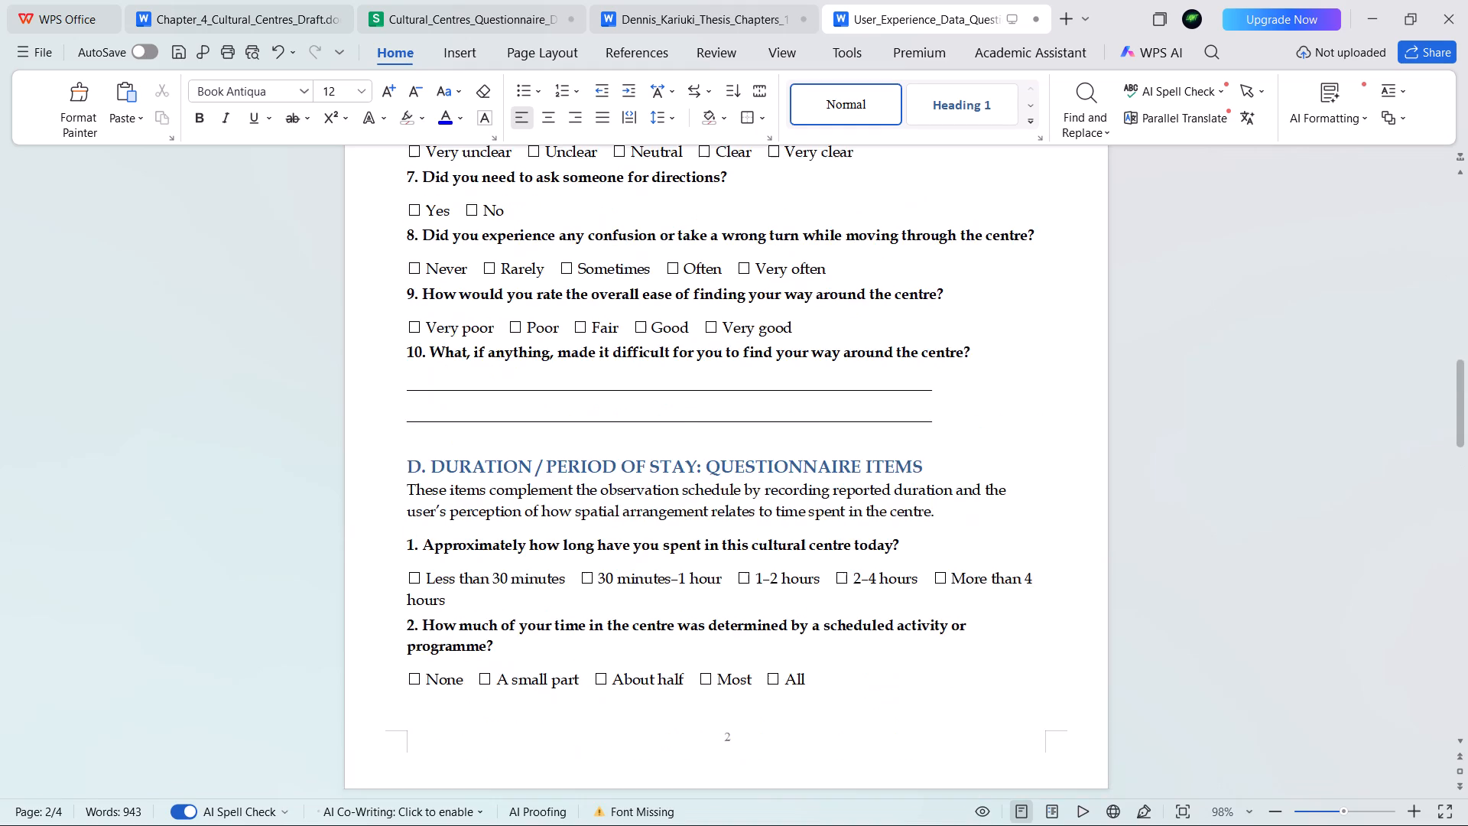
{"action": "scroll", "coordinate": [693, 509], "scroll_direction": "up", "scroll_amount": 13}
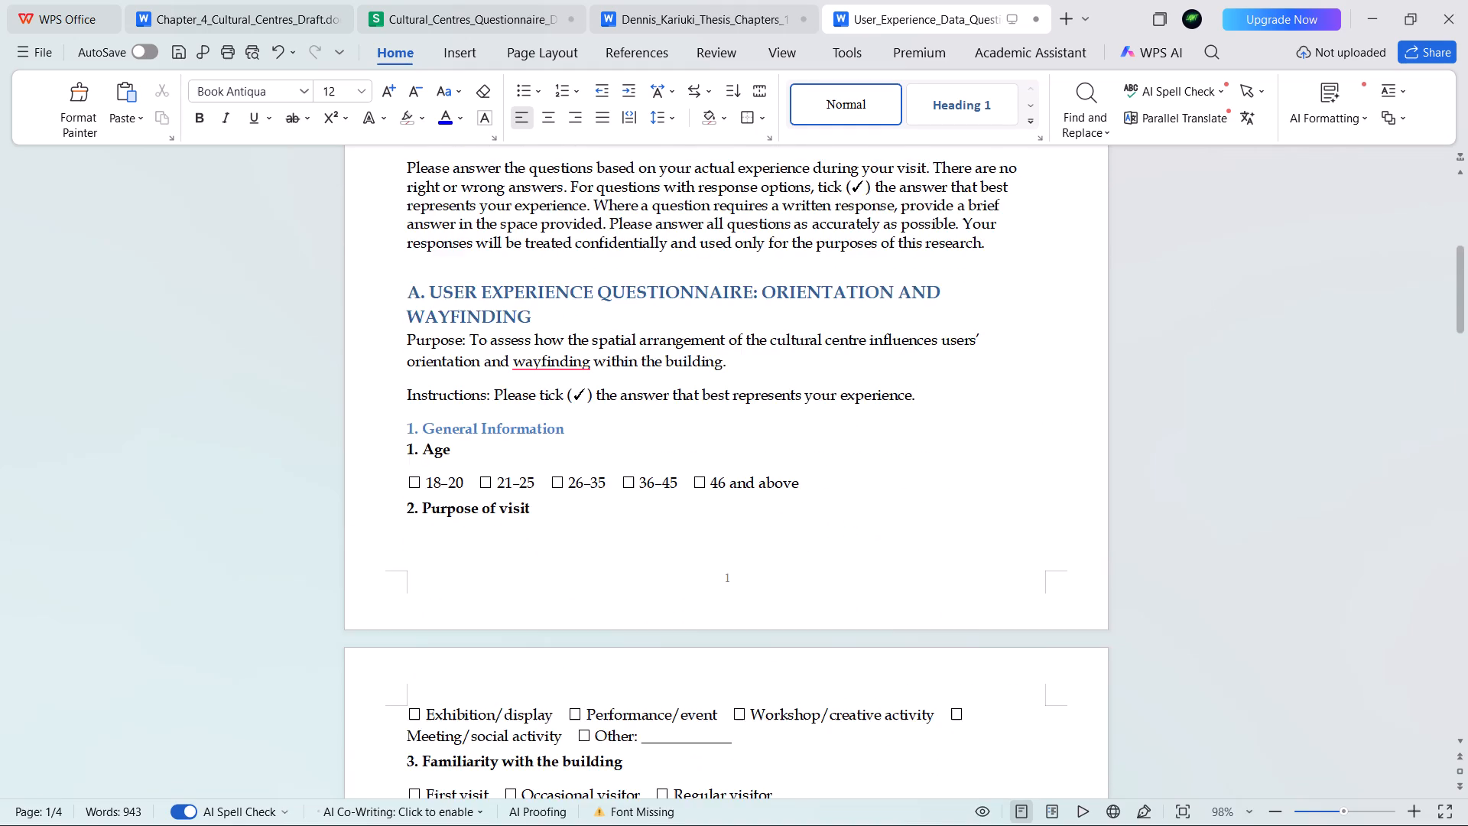
{"action": "scroll", "coordinate": [693, 509], "scroll_direction": "up", "scroll_amount": 9}
{"action": "scroll", "coordinate": [629, 446], "scroll_direction": "down", "scroll_amount": 5}
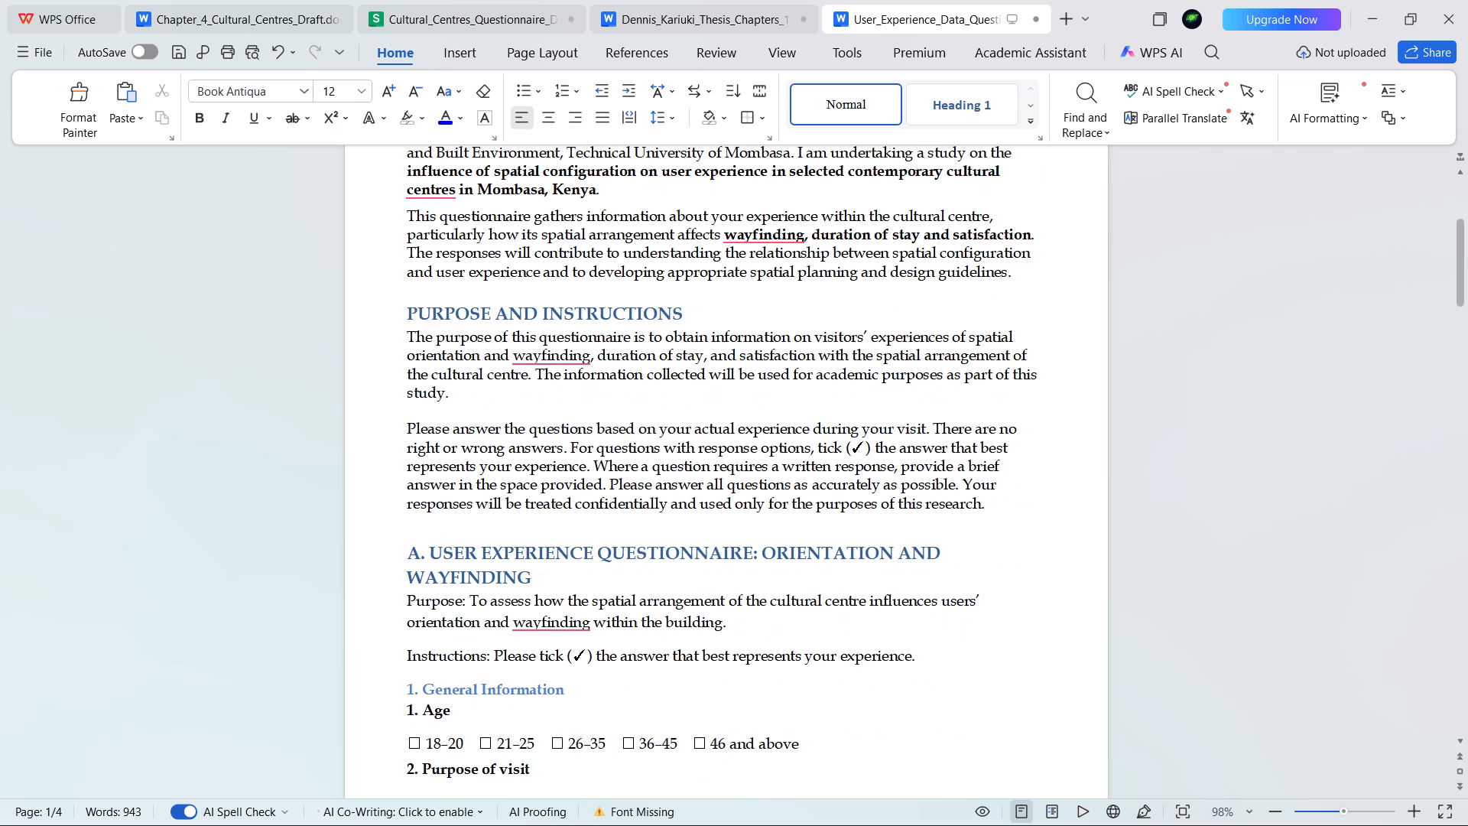
{"action": "scroll", "coordinate": [661, 499], "scroll_direction": "down", "scroll_amount": 20}
{"action": "scroll", "coordinate": [661, 499], "scroll_direction": "down", "scroll_amount": 5}
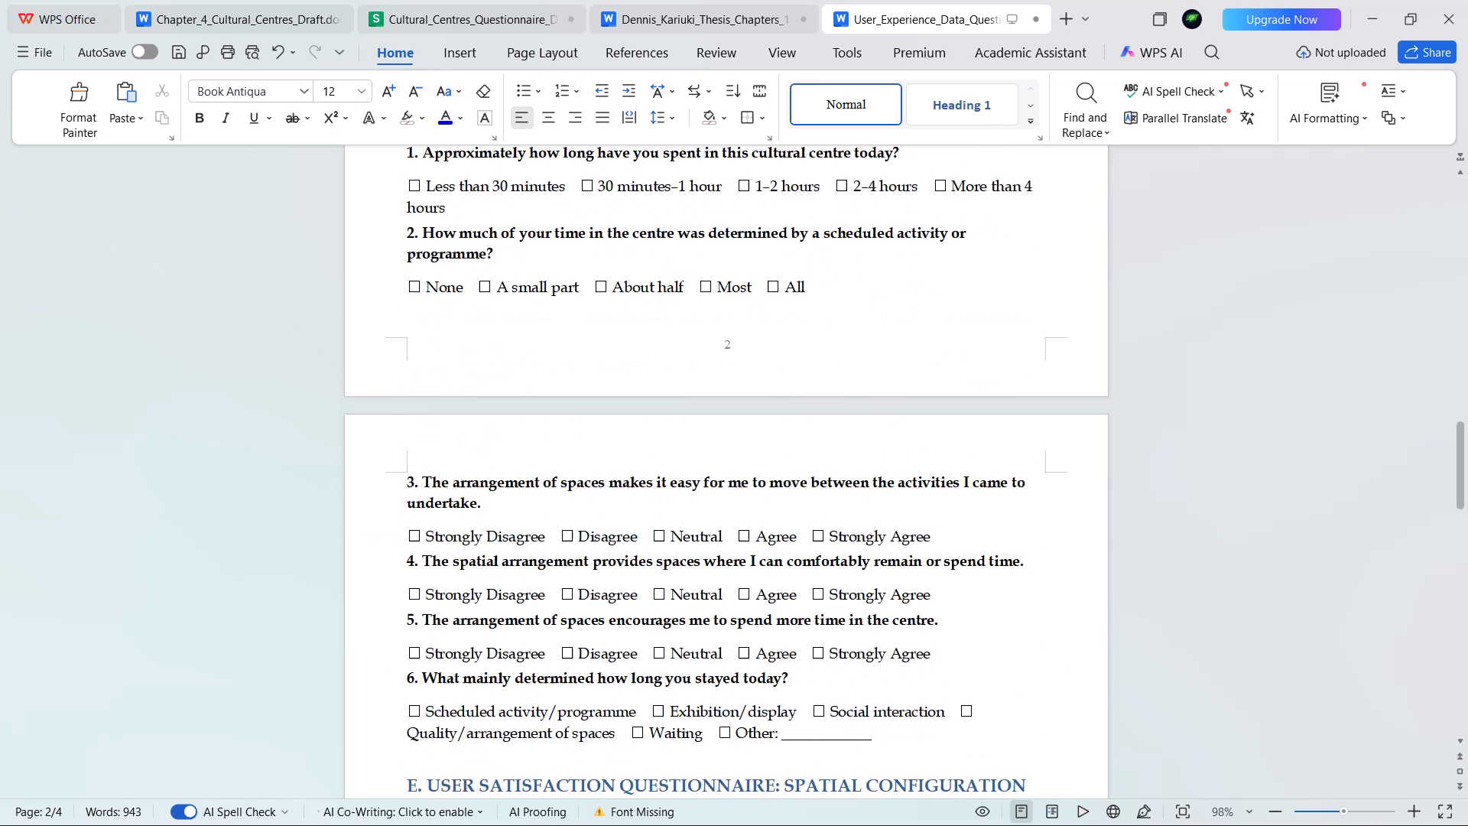
{"action": "scroll", "coordinate": [661, 499], "scroll_direction": "down", "scroll_amount": 13}
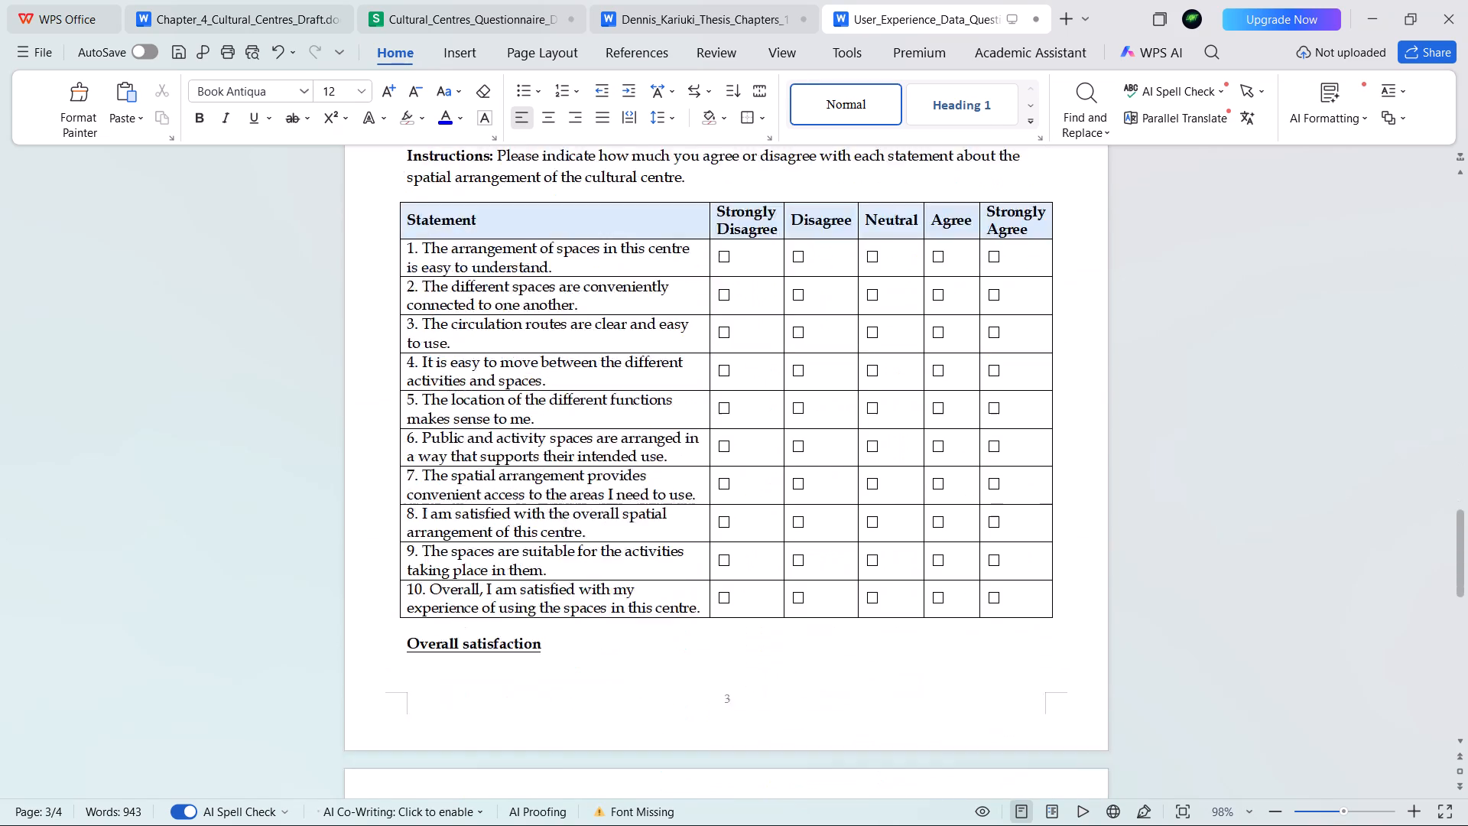
{"action": "scroll", "coordinate": [661, 499], "scroll_direction": "down", "scroll_amount": 4}
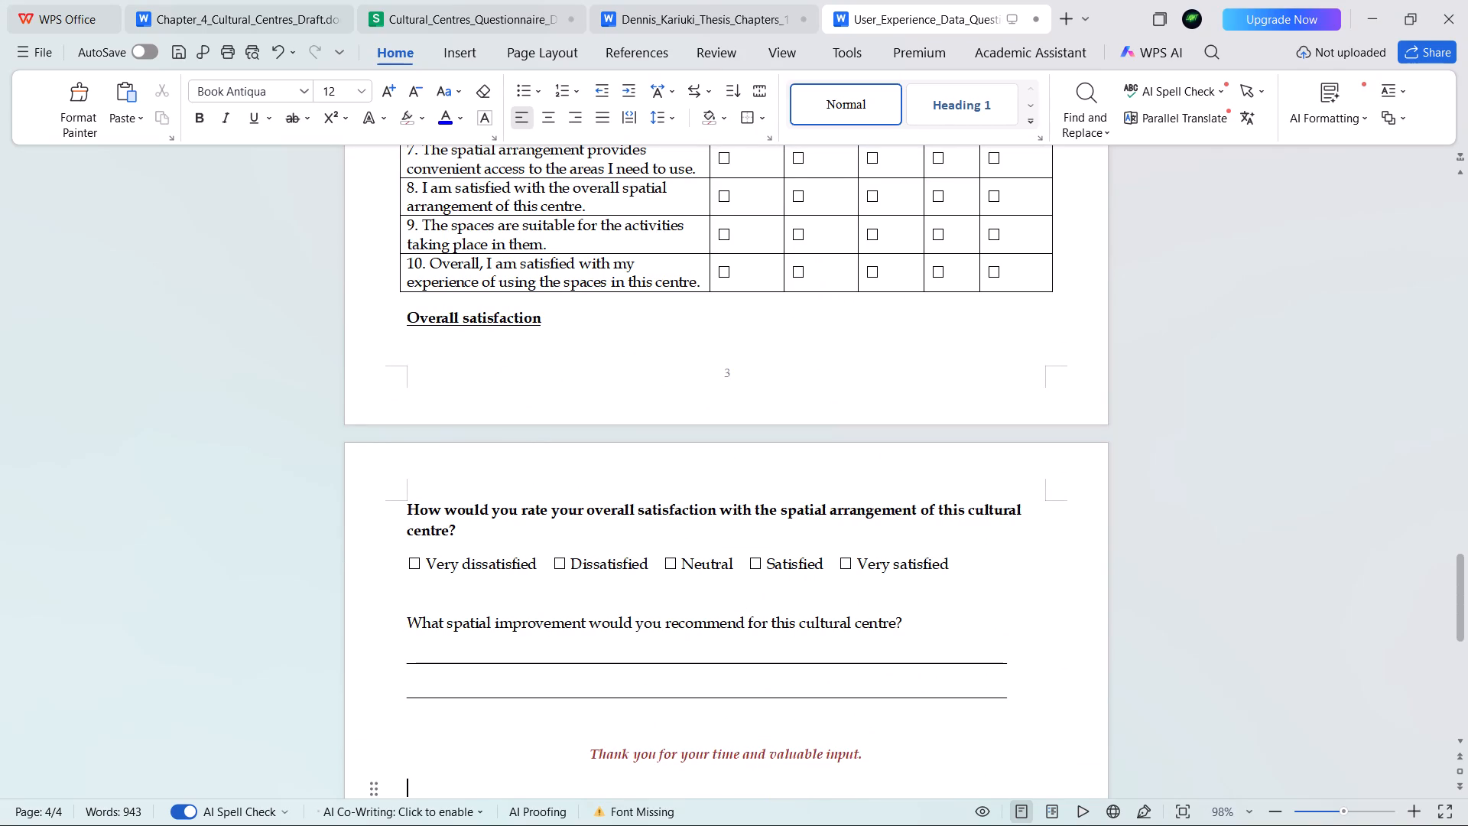
Examine the section E satisfaction table and the overall satisfaction questions on the closing page.
{"action": "scroll", "coordinate": [661, 499], "scroll_direction": "up", "scroll_amount": 9}
{"action": "scroll", "coordinate": [661, 499], "scroll_direction": "down", "scroll_amount": 5}
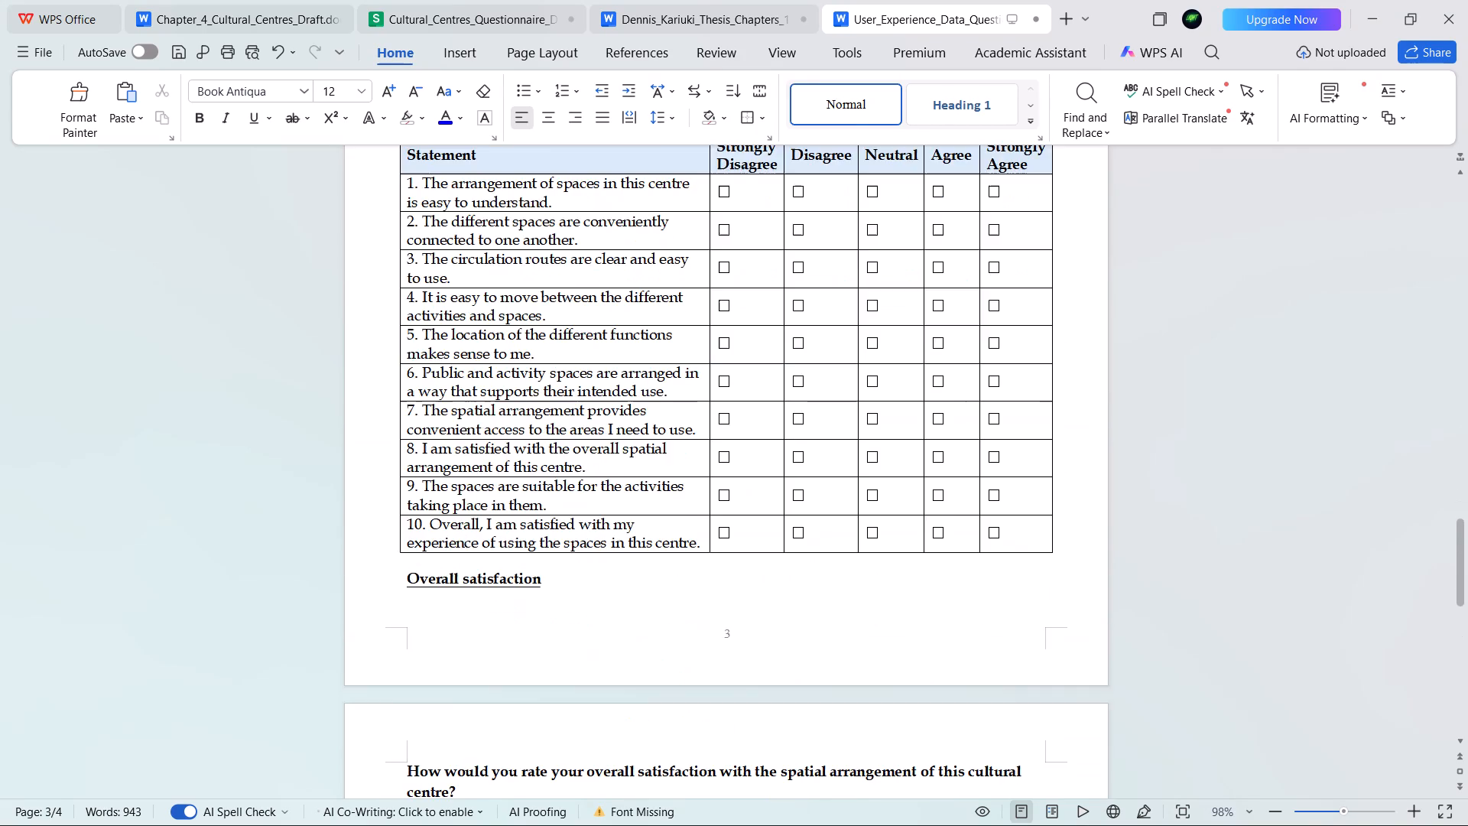
{"action": "scroll", "coordinate": [661, 499], "scroll_direction": "down", "scroll_amount": 5}
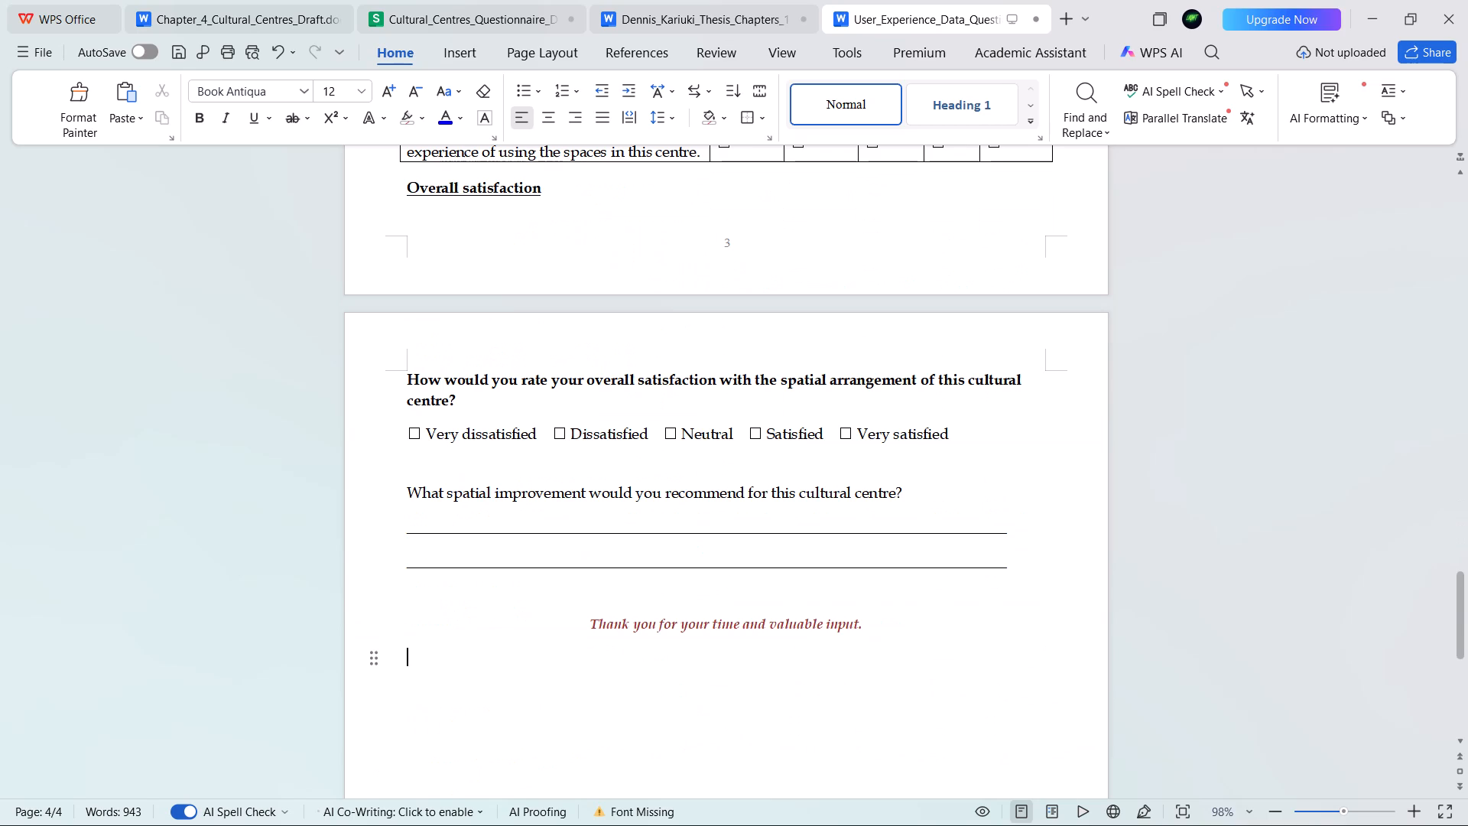
{"action": "scroll", "coordinate": [661, 499], "scroll_direction": "up", "scroll_amount": 1}
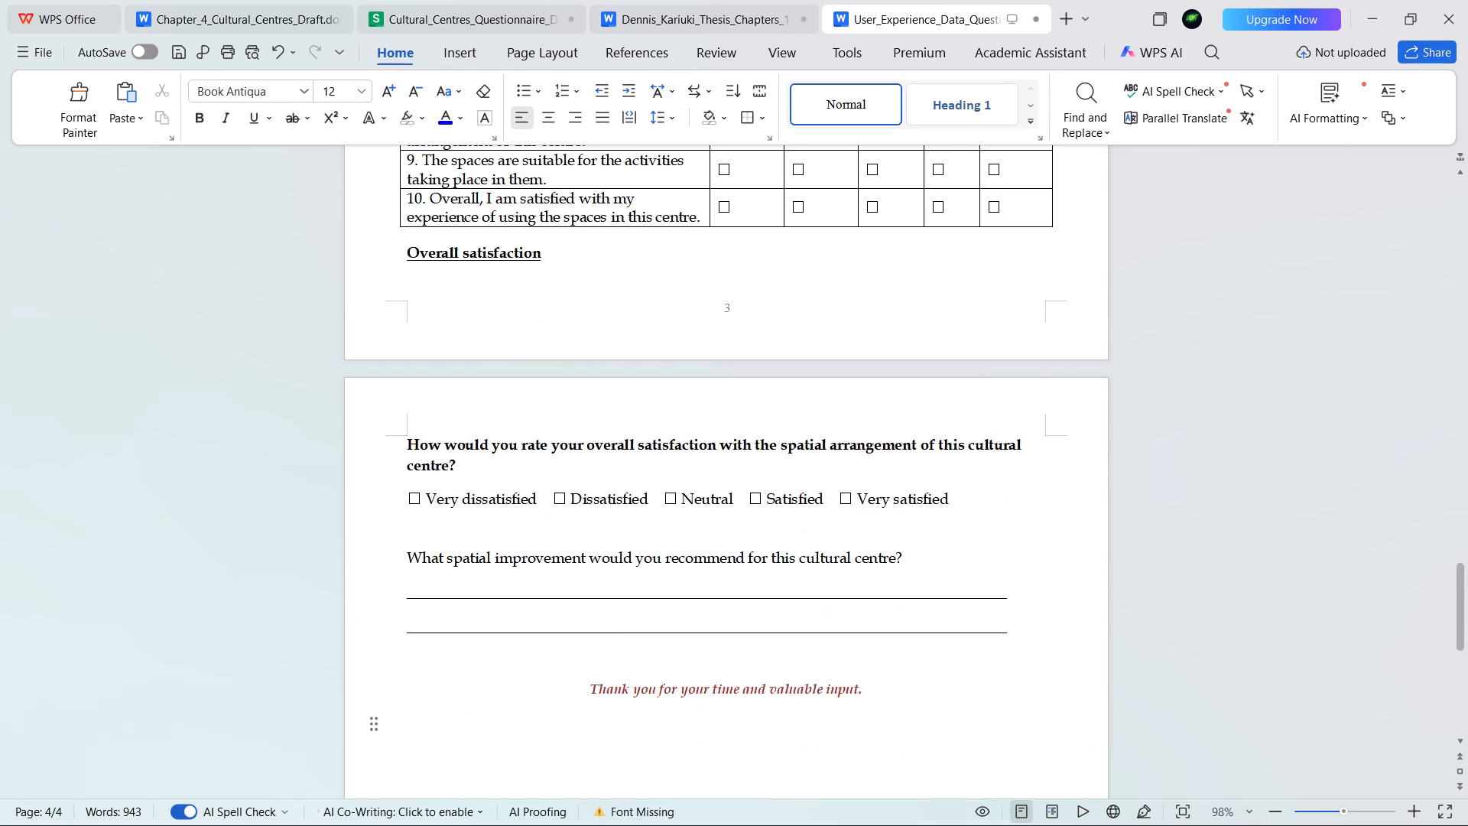
{"action": "scroll", "coordinate": [661, 499], "scroll_direction": "up", "scroll_amount": 10}
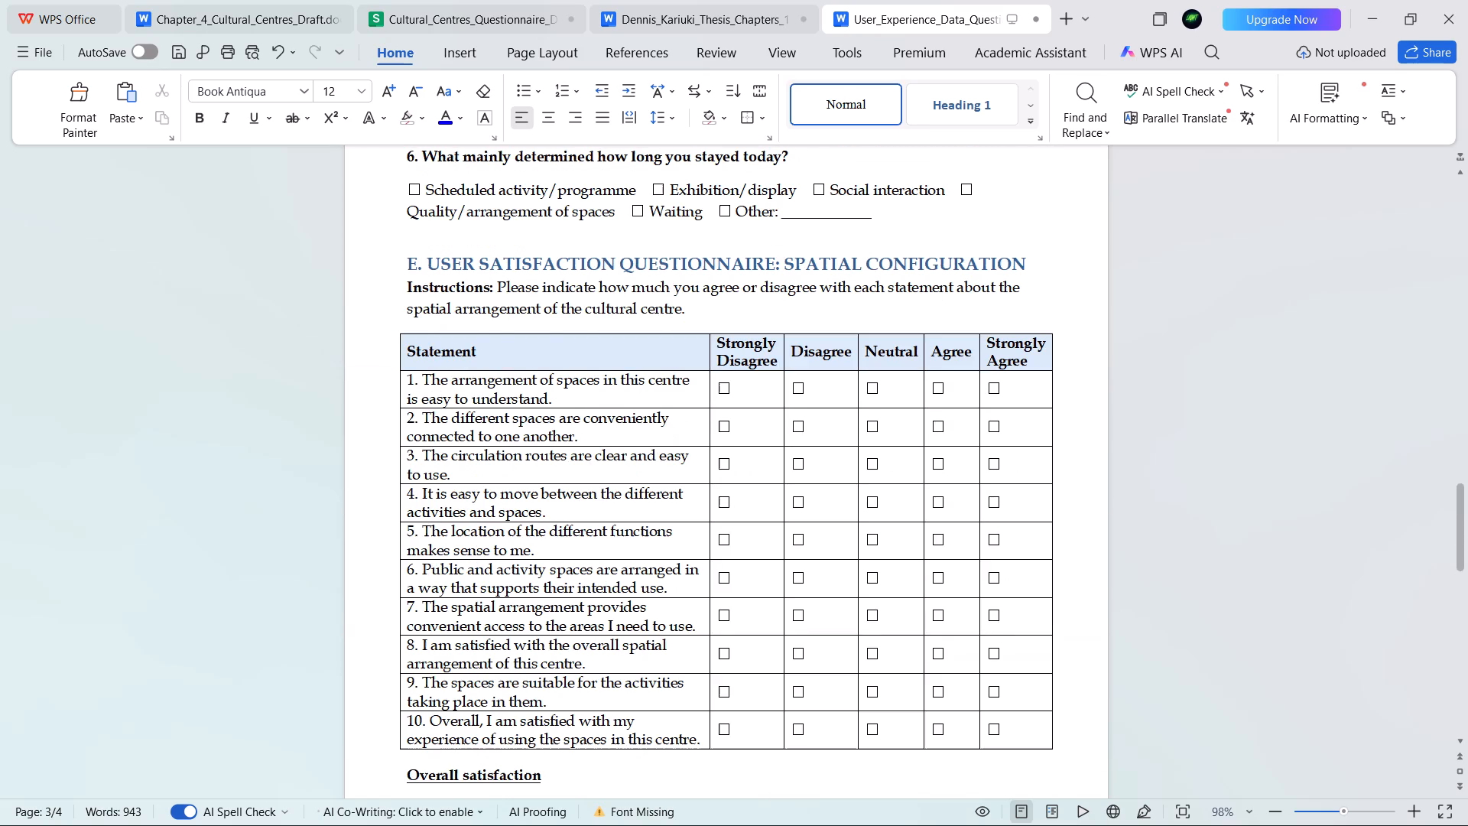
{"action": "scroll", "coordinate": [661, 499], "scroll_direction": "down", "scroll_amount": 5}
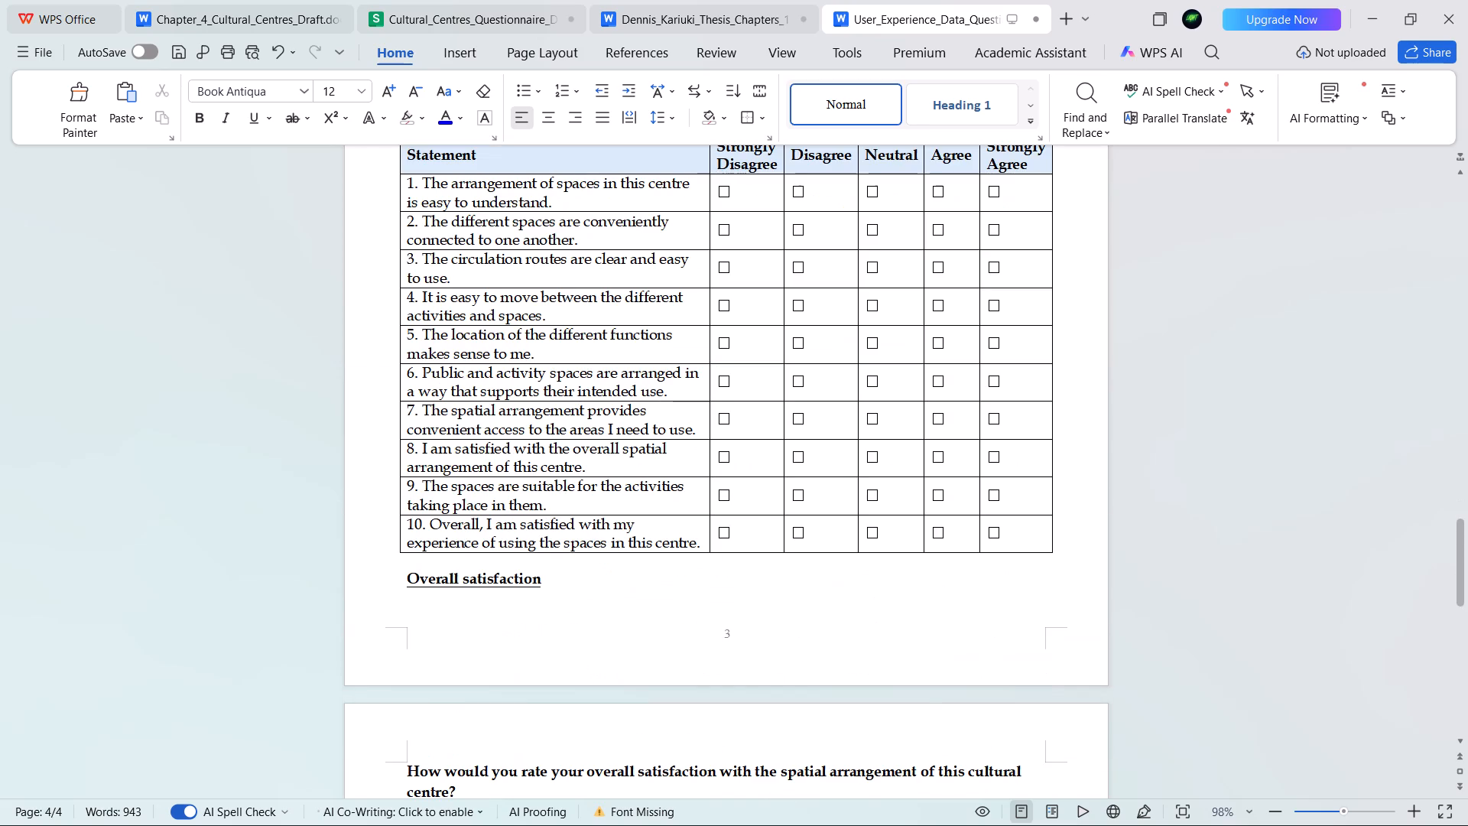
{"action": "scroll", "coordinate": [661, 499], "scroll_direction": "down", "scroll_amount": 4}
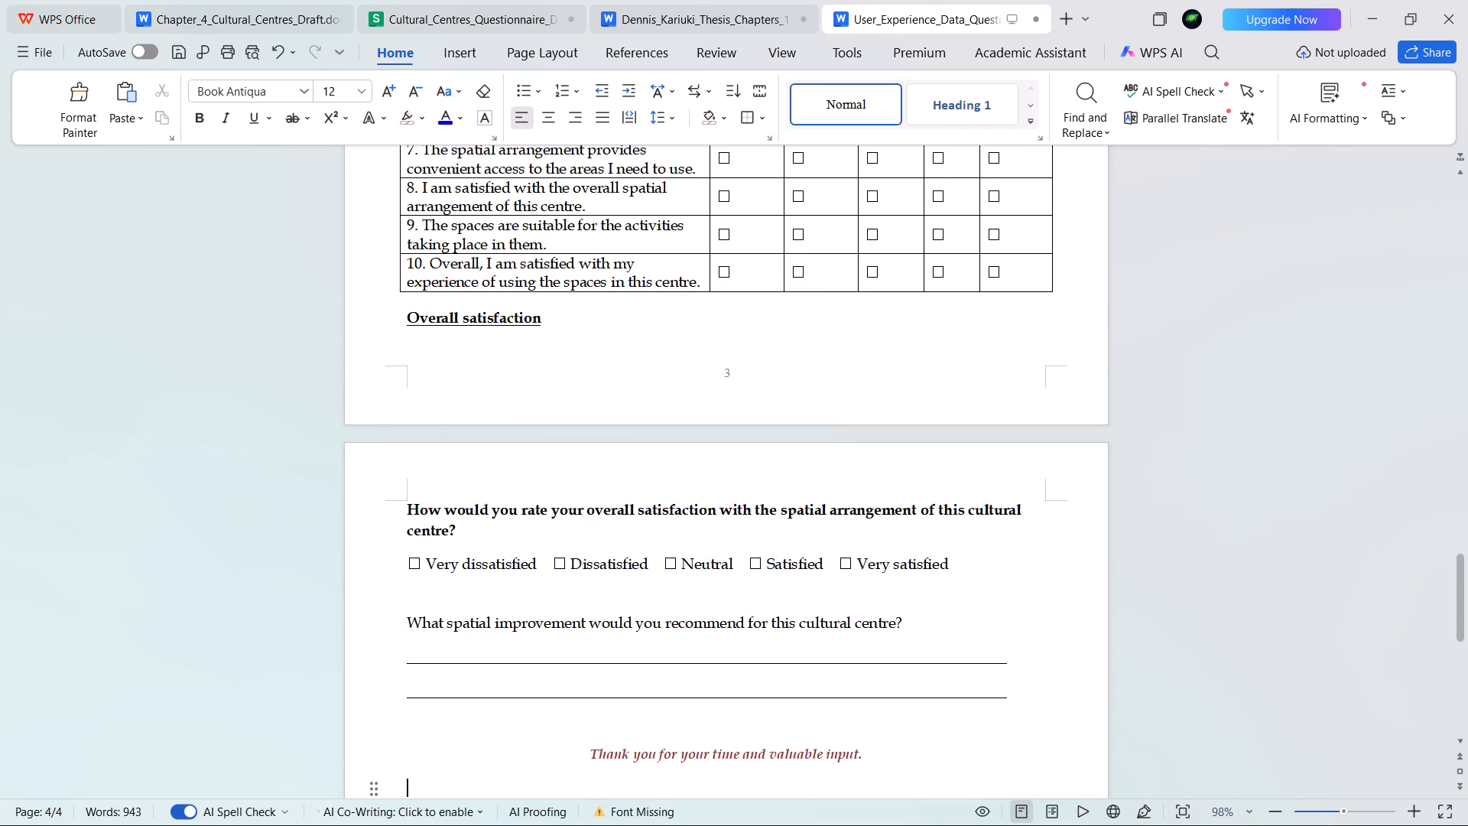
{"action": "scroll", "coordinate": [651, 533], "scroll_direction": "up", "scroll_amount": 4}
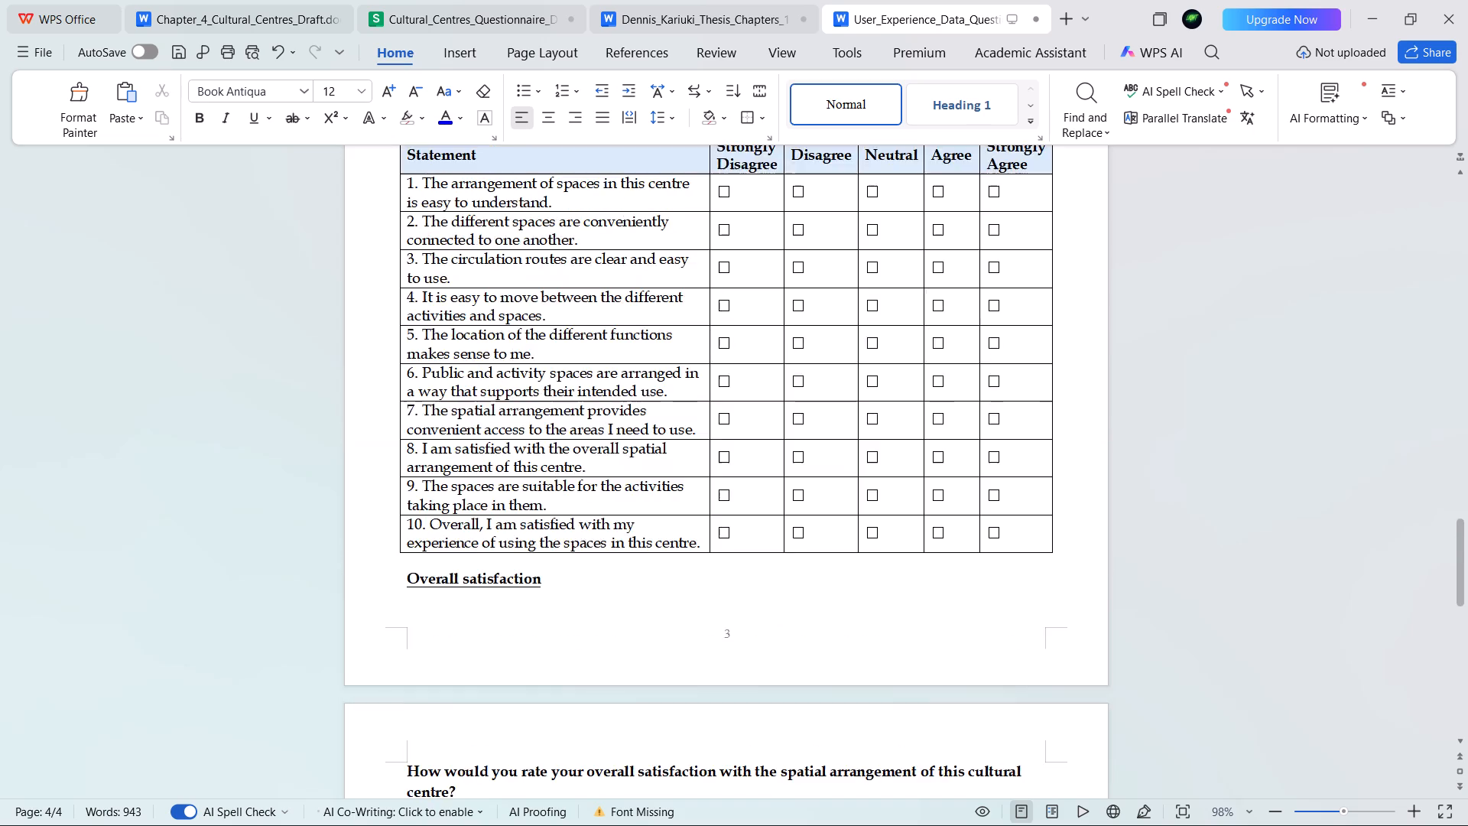
In paragraph layout mode, reduce the space after the "1. Age" question under General Information to about 0.25 lines.
{"action": "scroll", "coordinate": [651, 533], "scroll_direction": "up", "scroll_amount": 20}
{"action": "scroll", "coordinate": [651, 533], "scroll_direction": "up", "scroll_amount": 3}
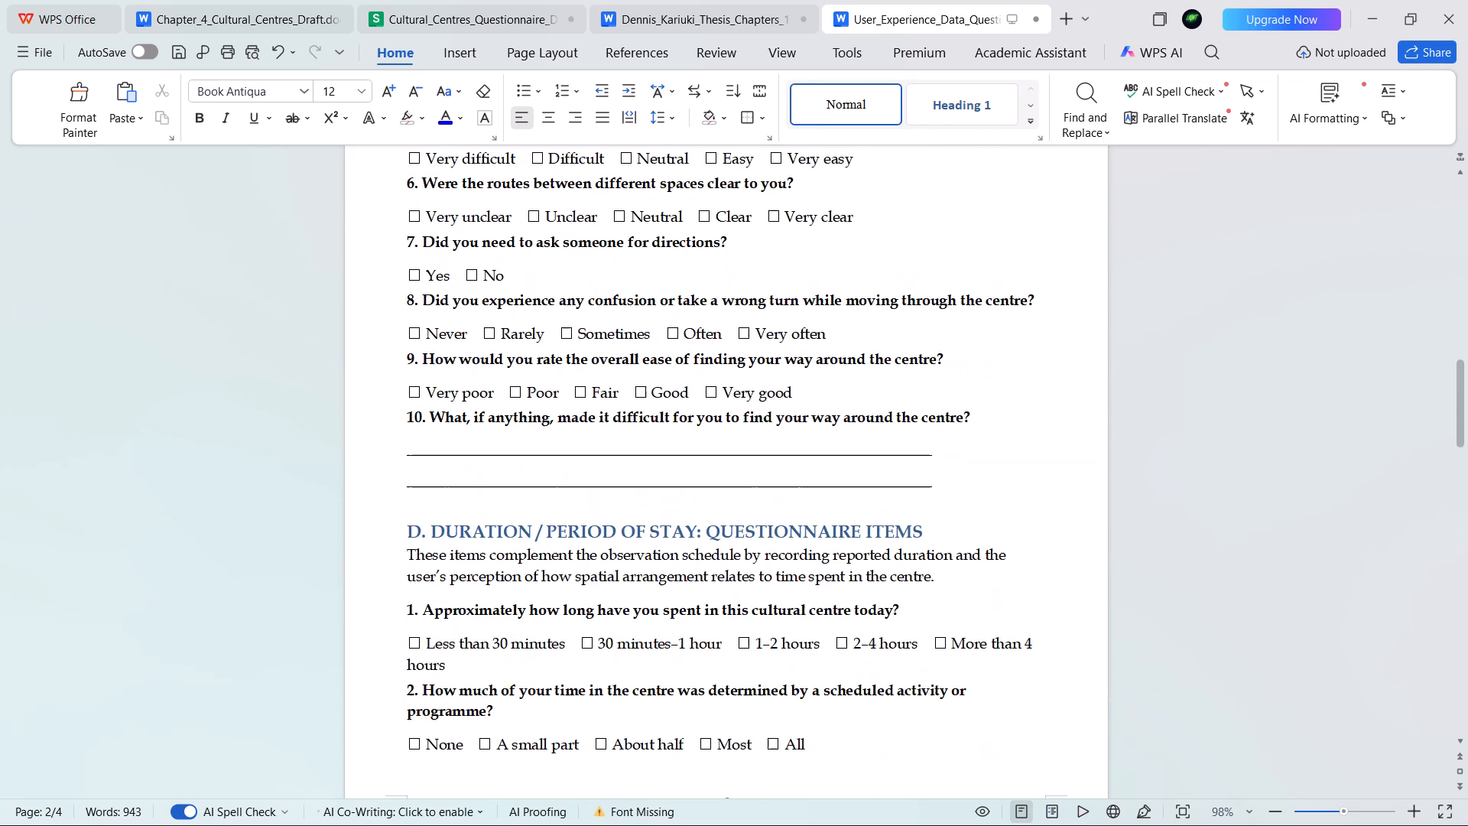
{"action": "scroll", "coordinate": [634, 541], "scroll_direction": "up", "scroll_amount": 13}
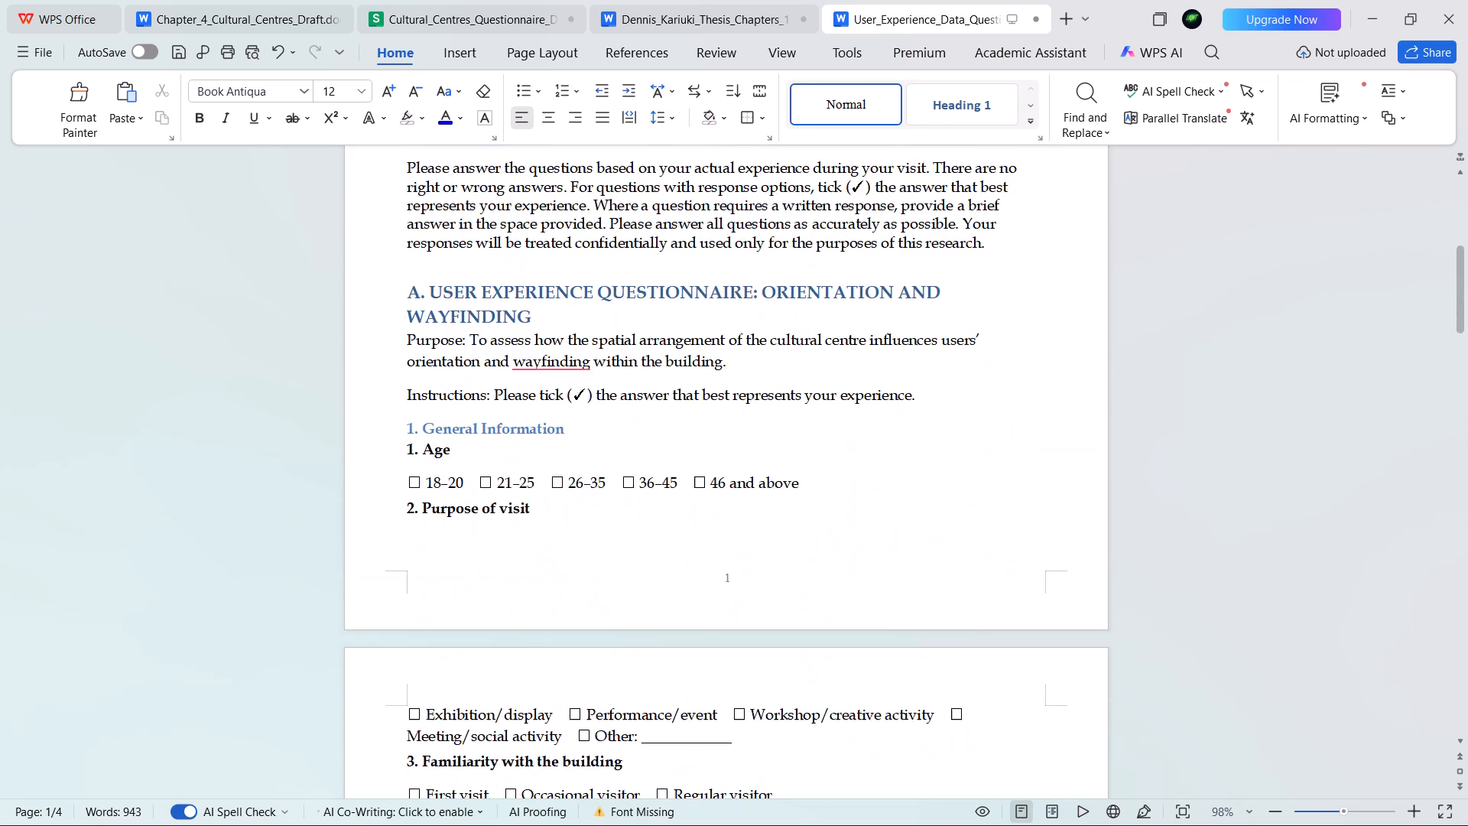
{"action": "scroll", "coordinate": [634, 541], "scroll_direction": "up", "scroll_amount": 4}
{"action": "scroll", "coordinate": [634, 541], "scroll_direction": "down", "scroll_amount": 3}
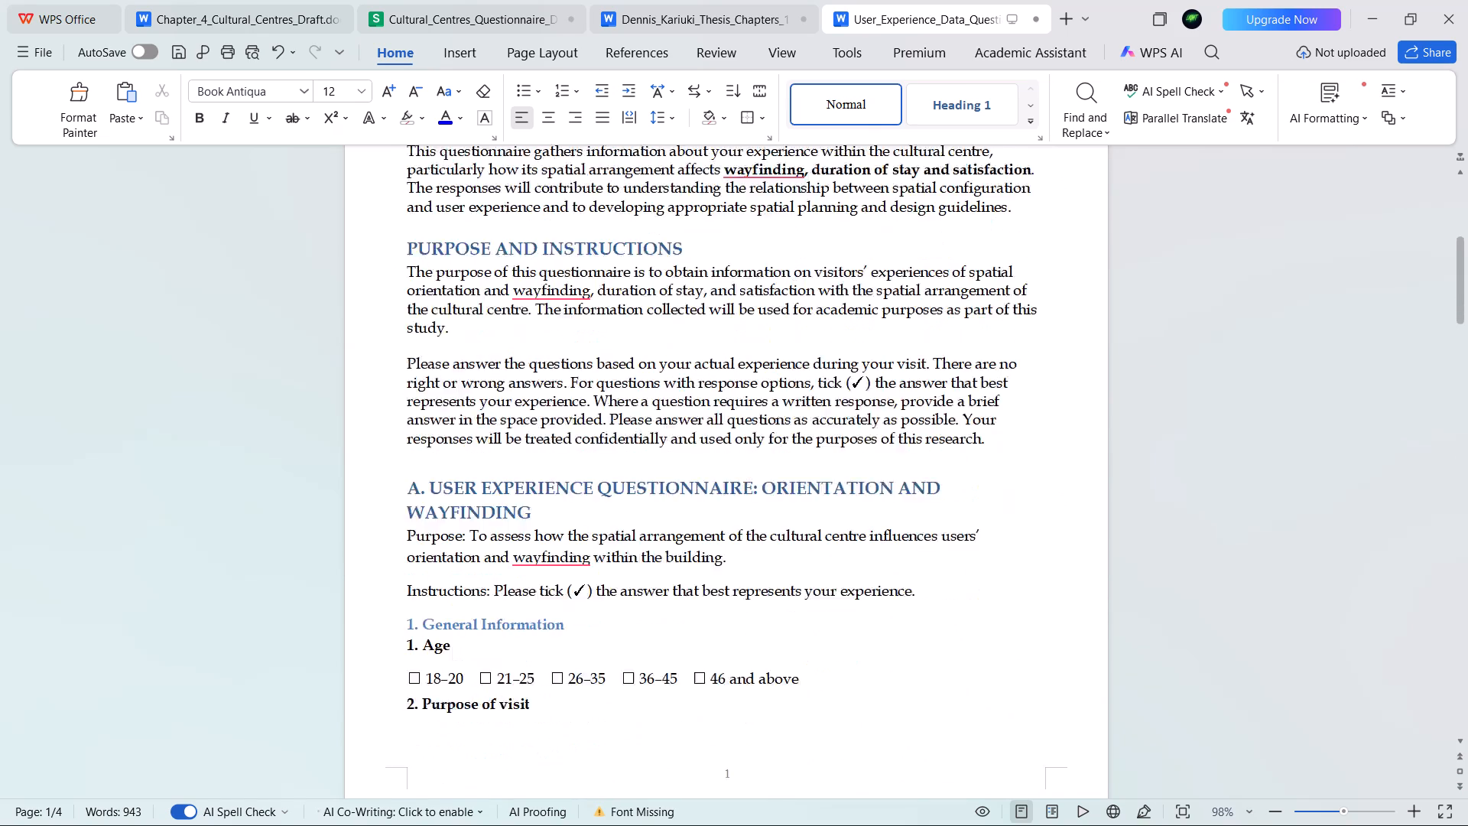
{"action": "scroll", "coordinate": [634, 541], "scroll_direction": "down", "scroll_amount": 1}
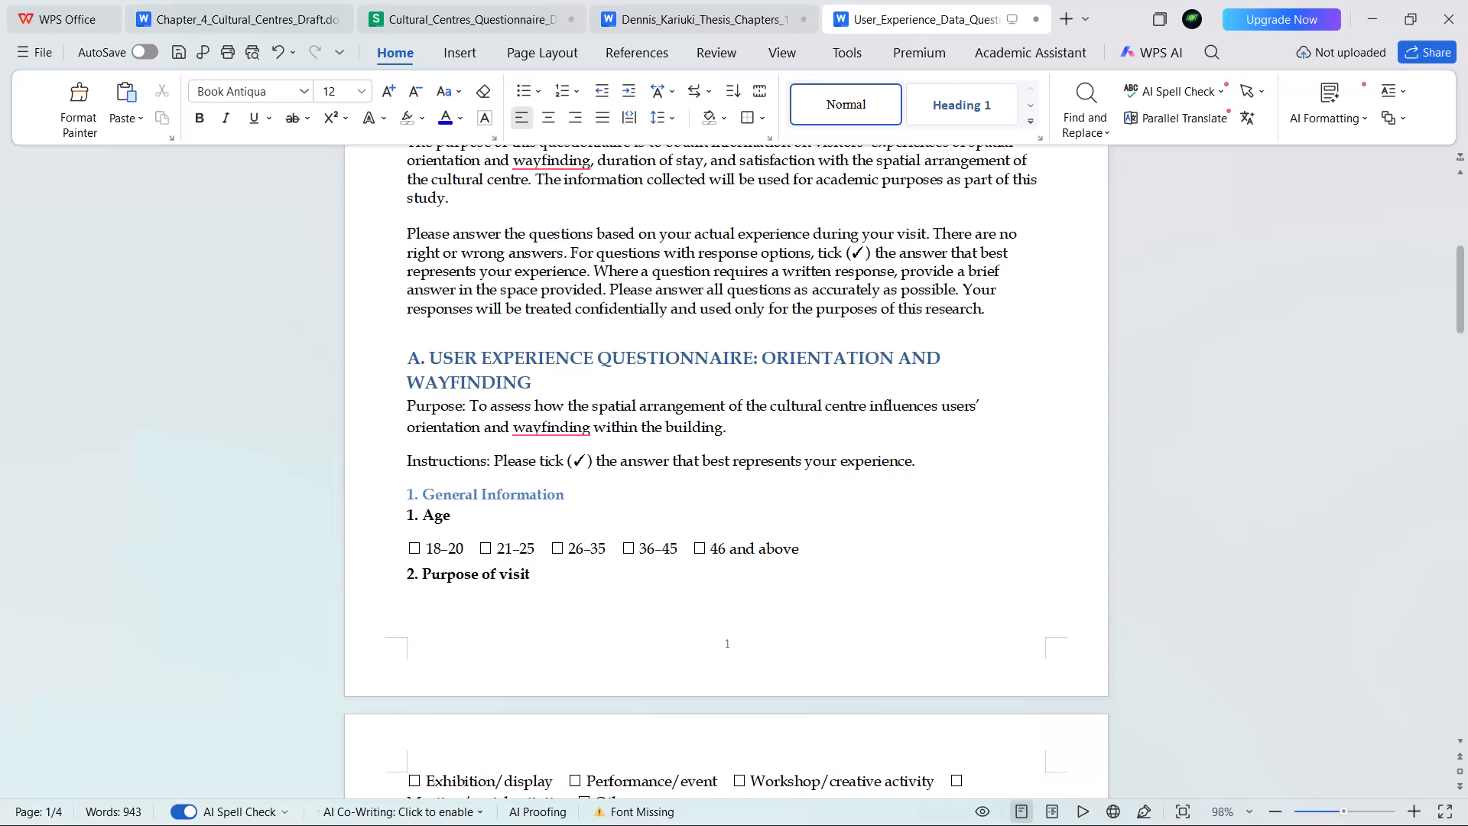
{"action": "left_click", "coordinate": [389, 493]}
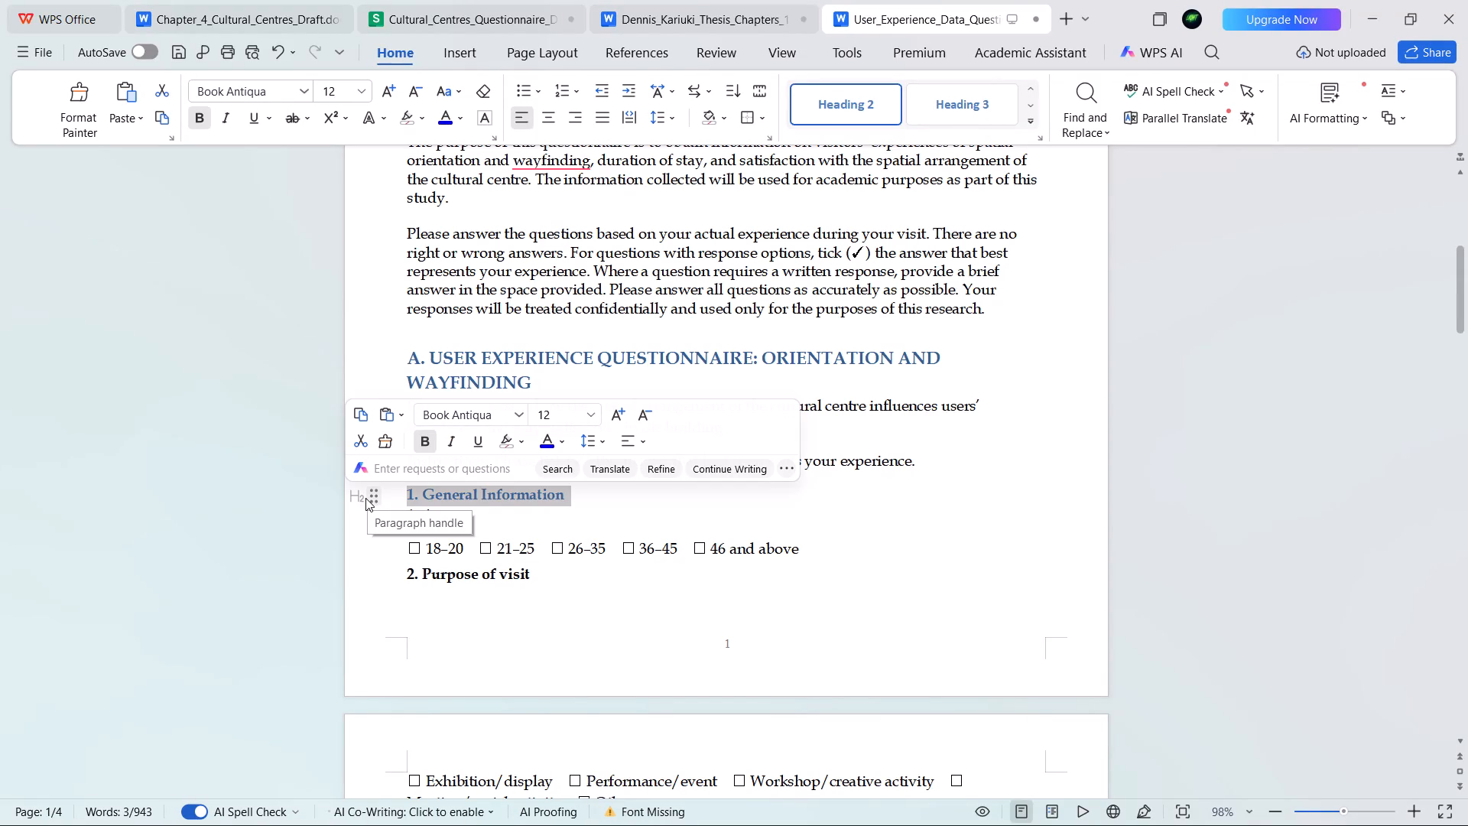
{"action": "left_click", "coordinate": [372, 496]}
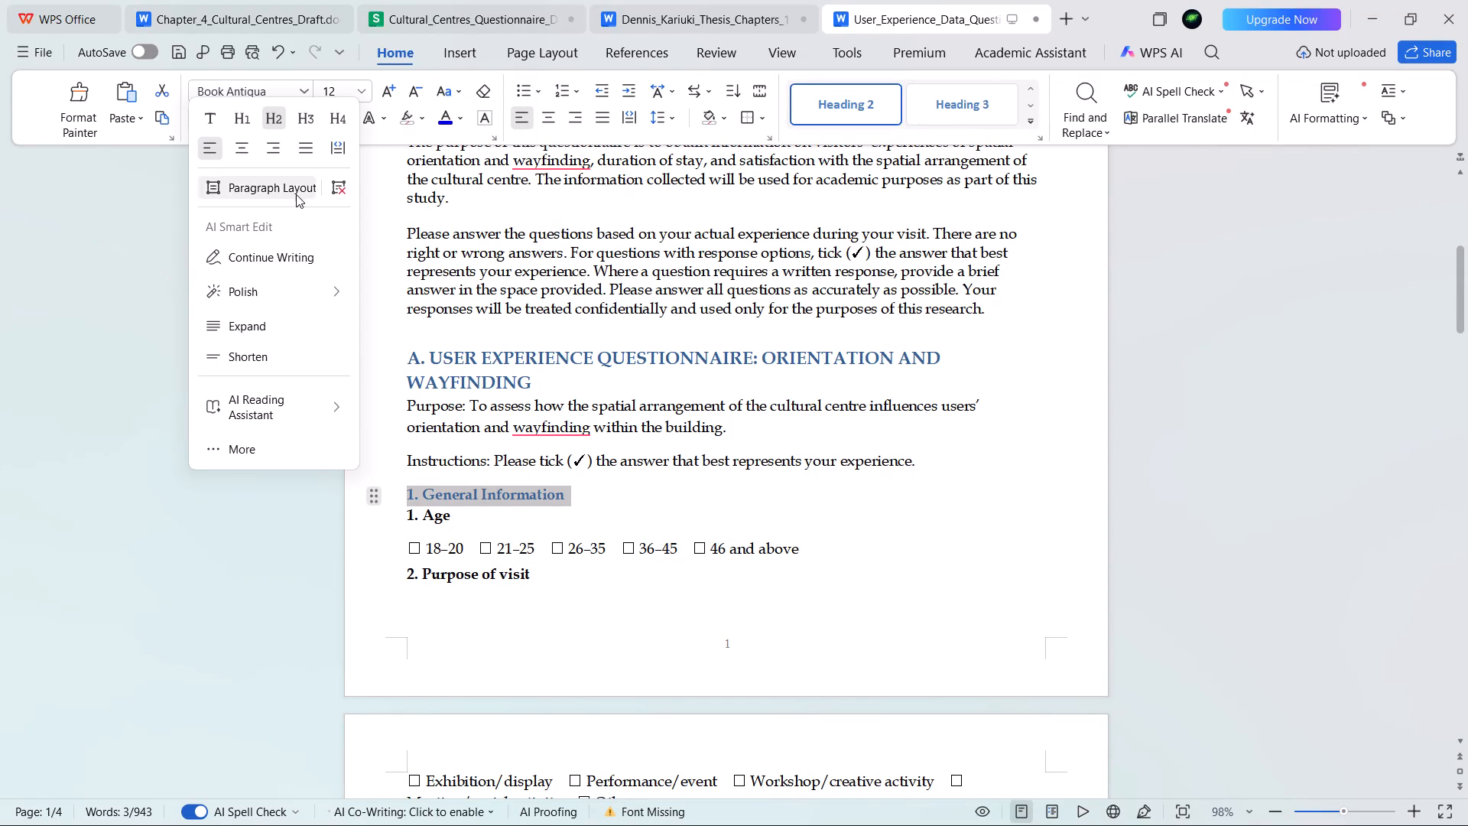
{"action": "left_click", "coordinate": [297, 193]}
{"action": "left_click", "coordinate": [434, 525]}
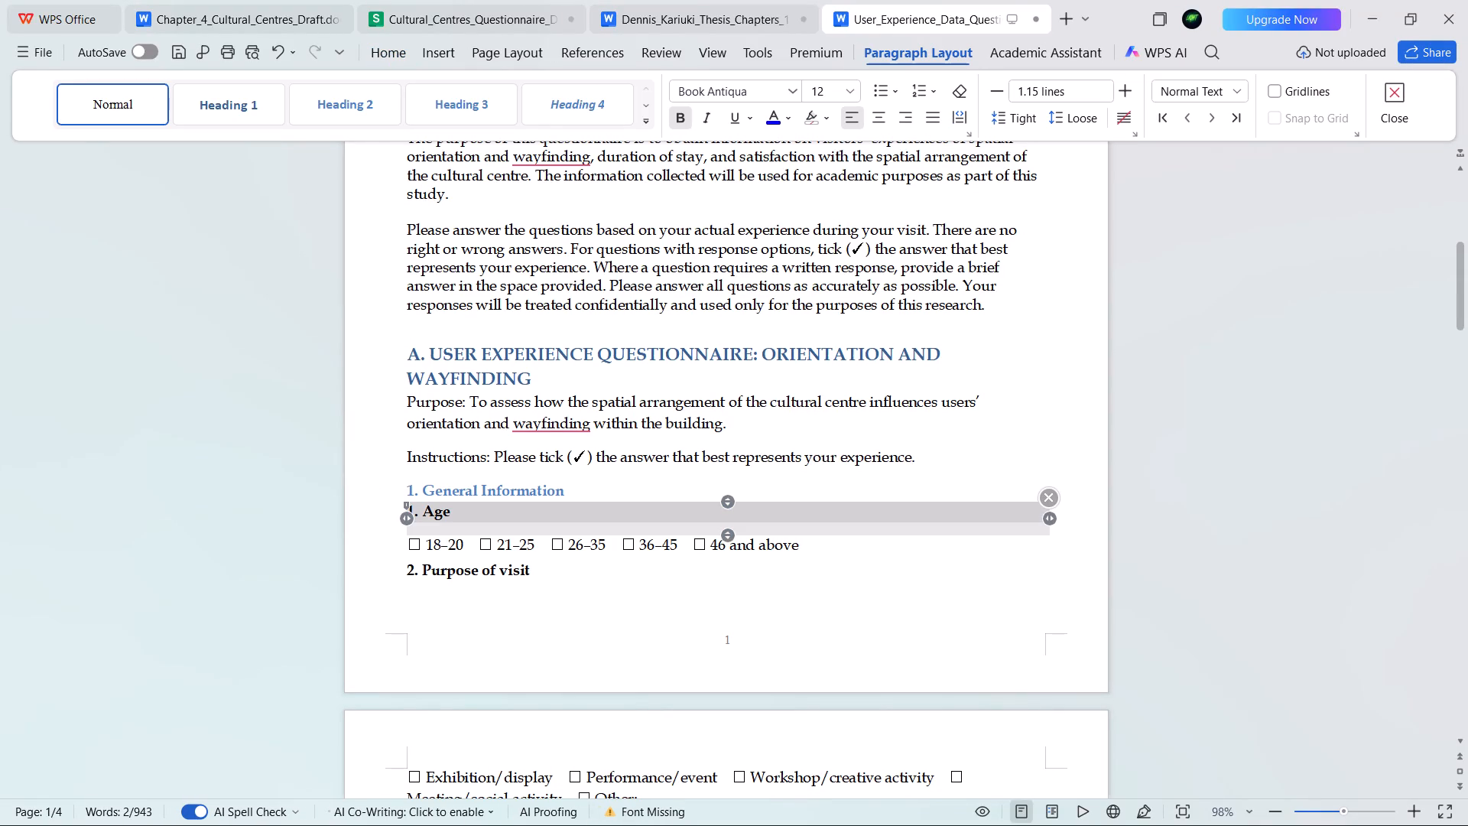
{"action": "left_click_drag", "start_coordinate": [726, 534], "coordinate": [726, 527]}
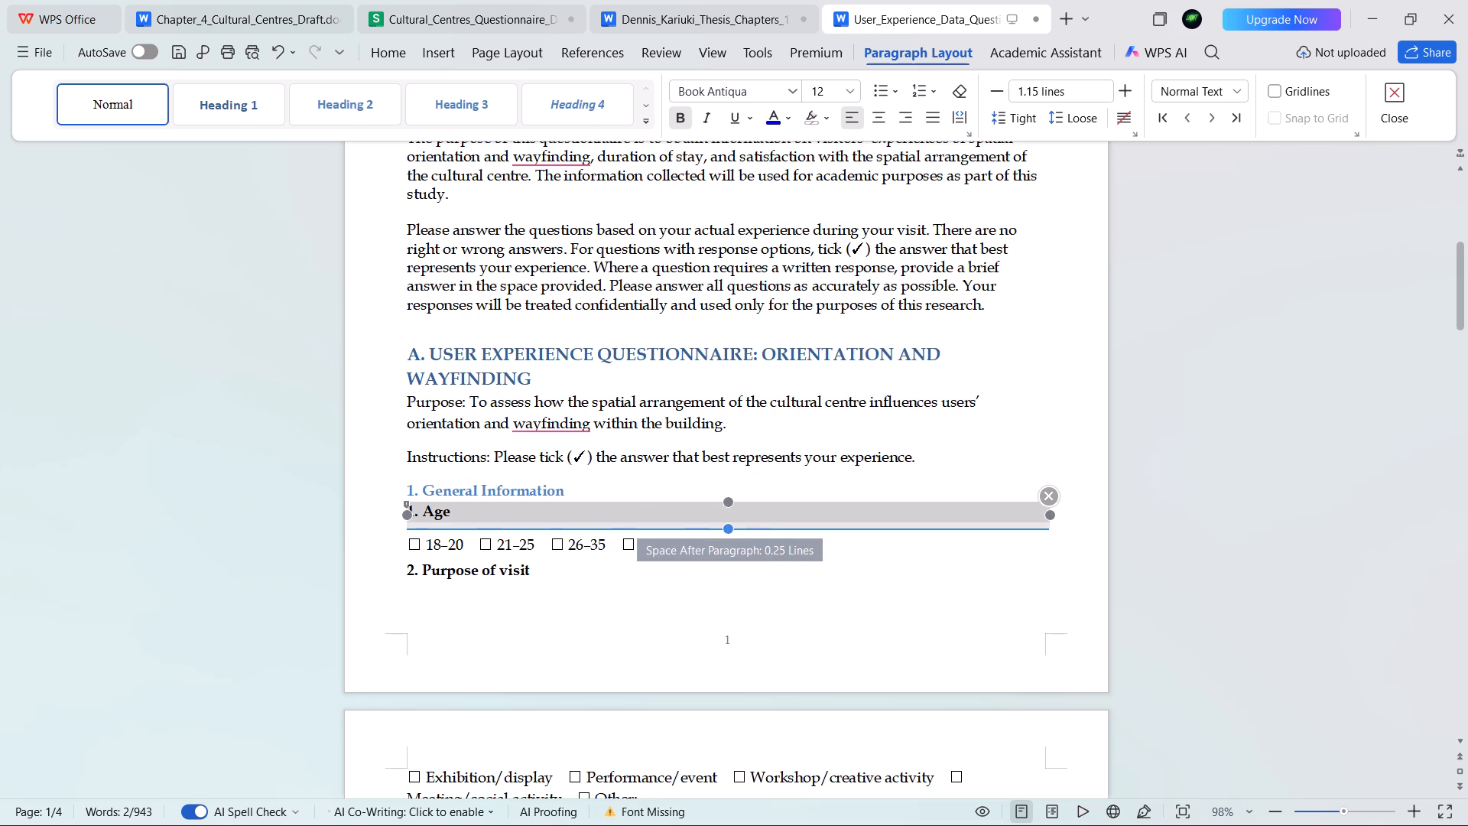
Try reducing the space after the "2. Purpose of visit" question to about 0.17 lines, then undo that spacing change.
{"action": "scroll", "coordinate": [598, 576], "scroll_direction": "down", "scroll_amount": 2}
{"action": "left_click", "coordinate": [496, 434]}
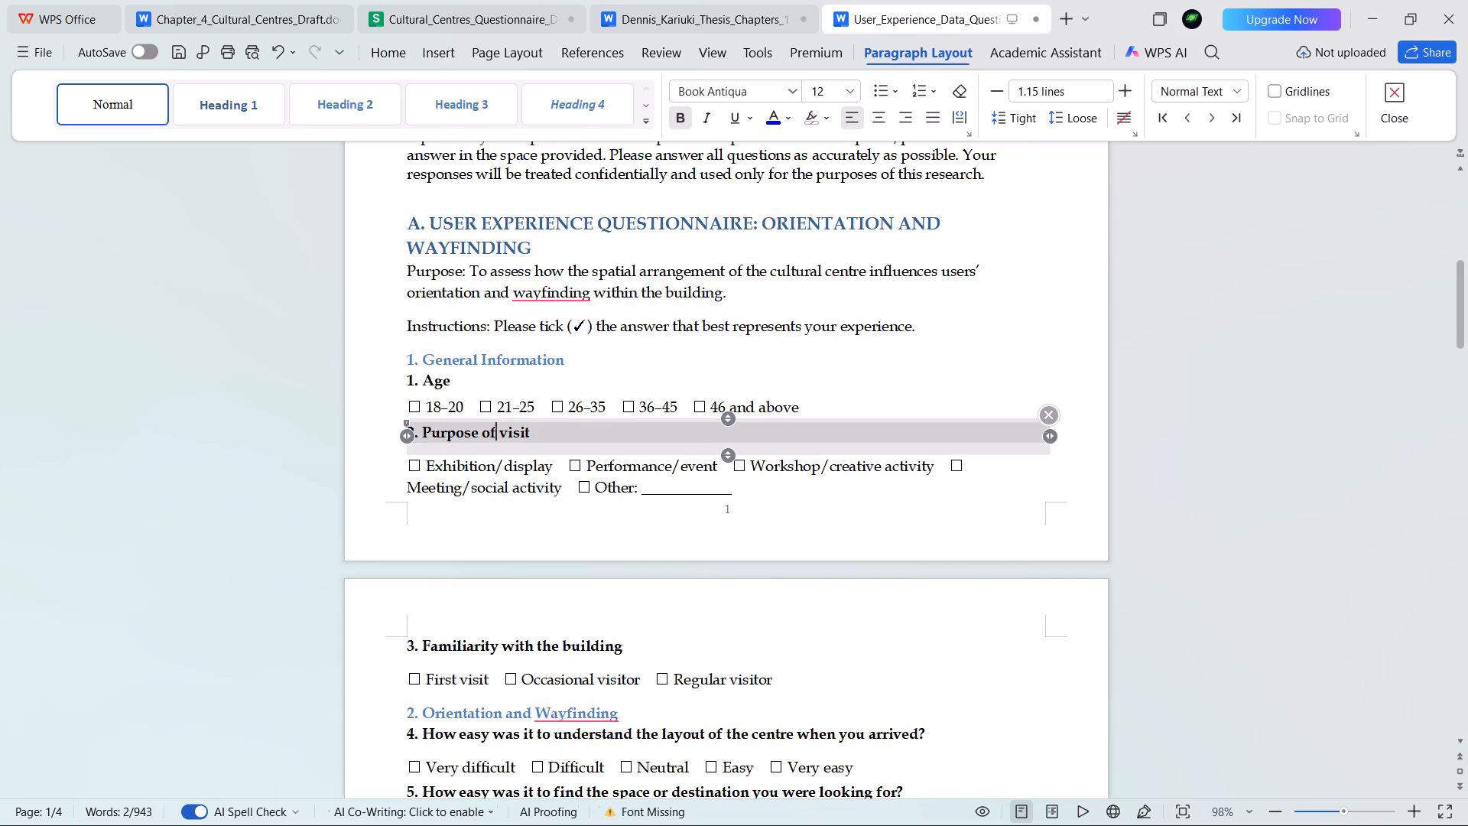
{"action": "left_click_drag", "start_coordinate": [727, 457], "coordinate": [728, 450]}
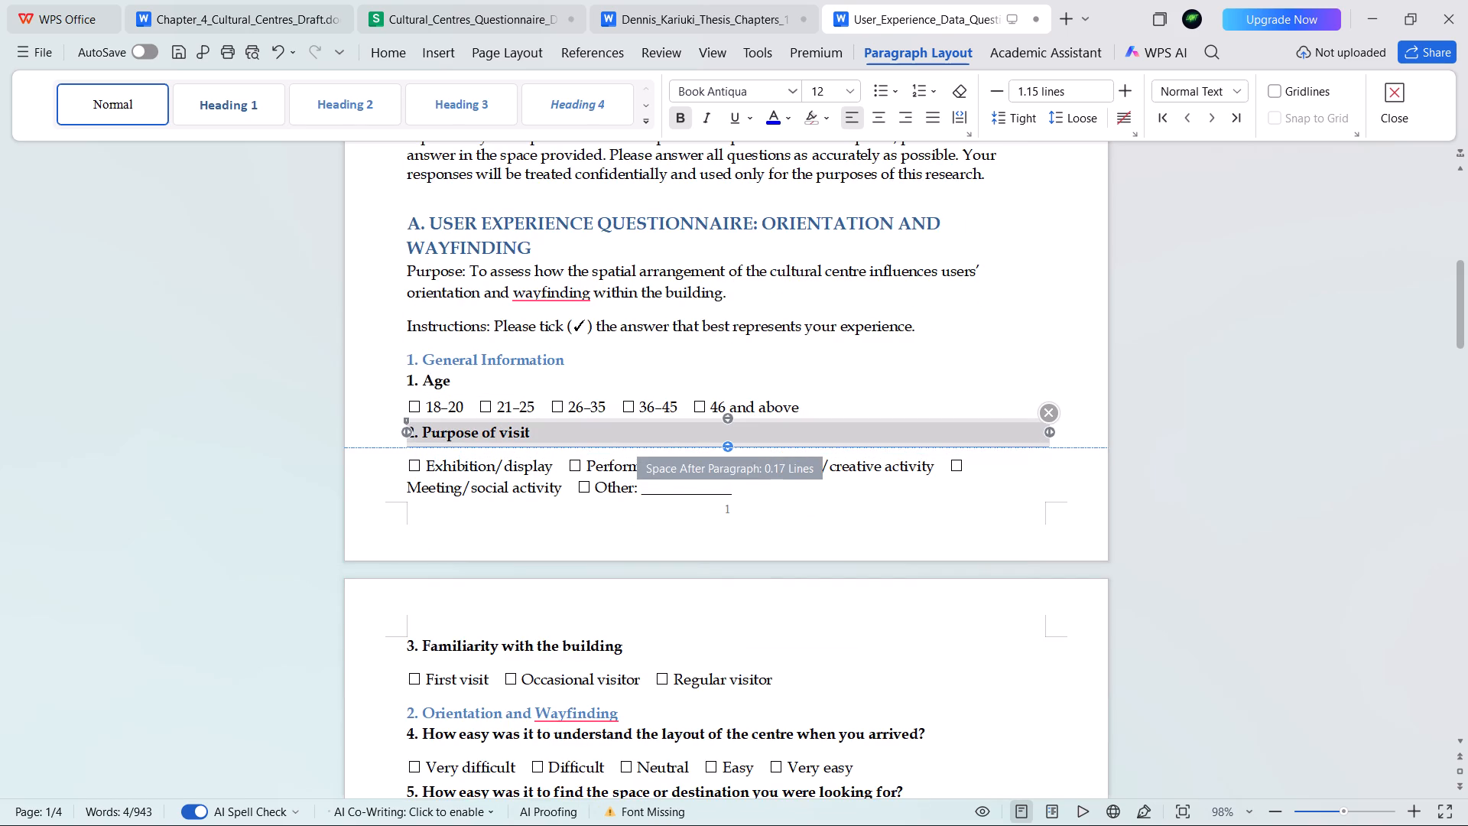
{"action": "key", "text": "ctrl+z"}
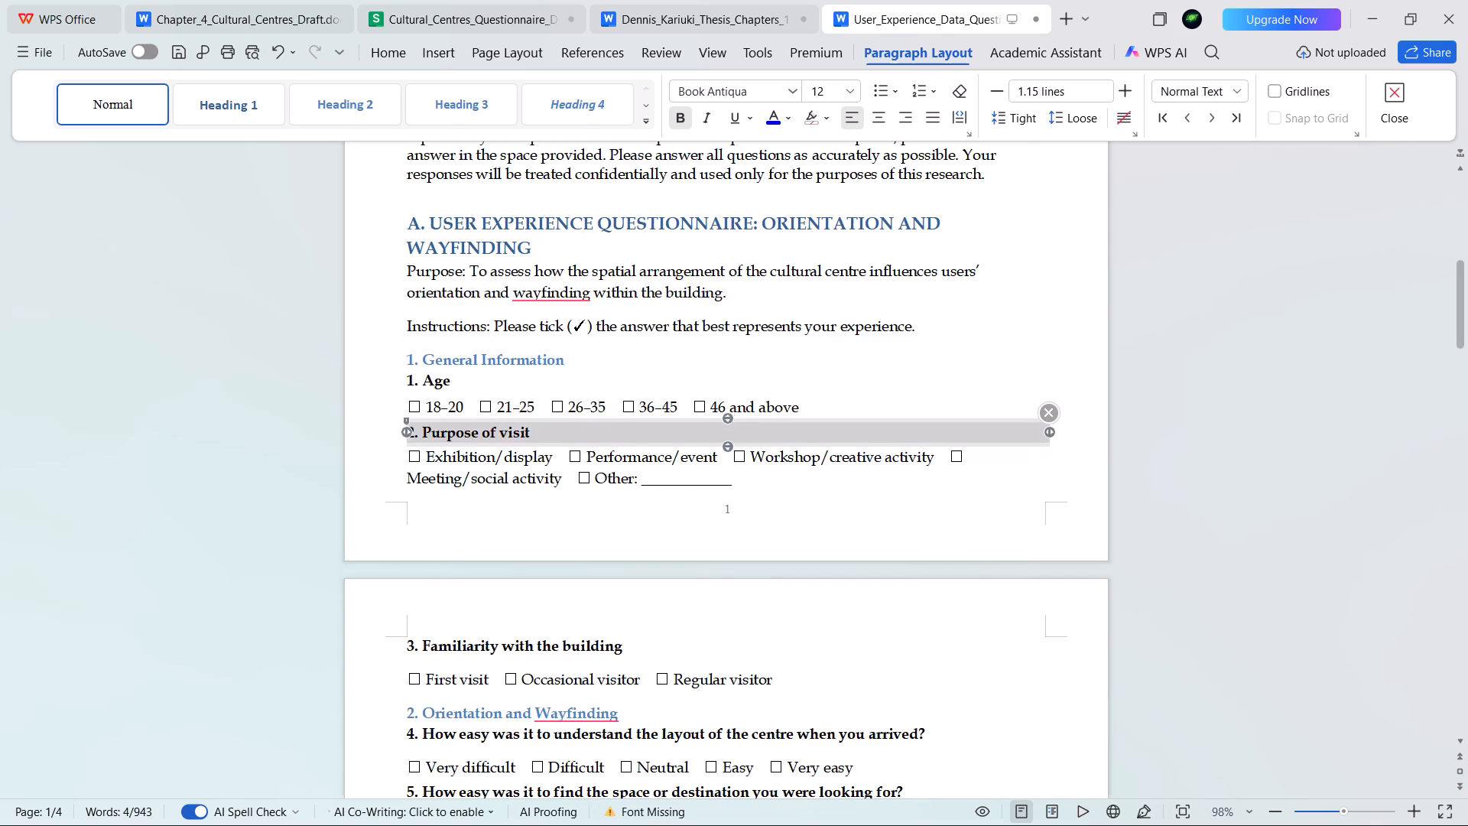
Slightly tighten the space after question 4 on understanding the centre's layout, and leave paragraph layout mode.
{"action": "scroll", "coordinate": [719, 659], "scroll_direction": "down", "scroll_amount": 6}
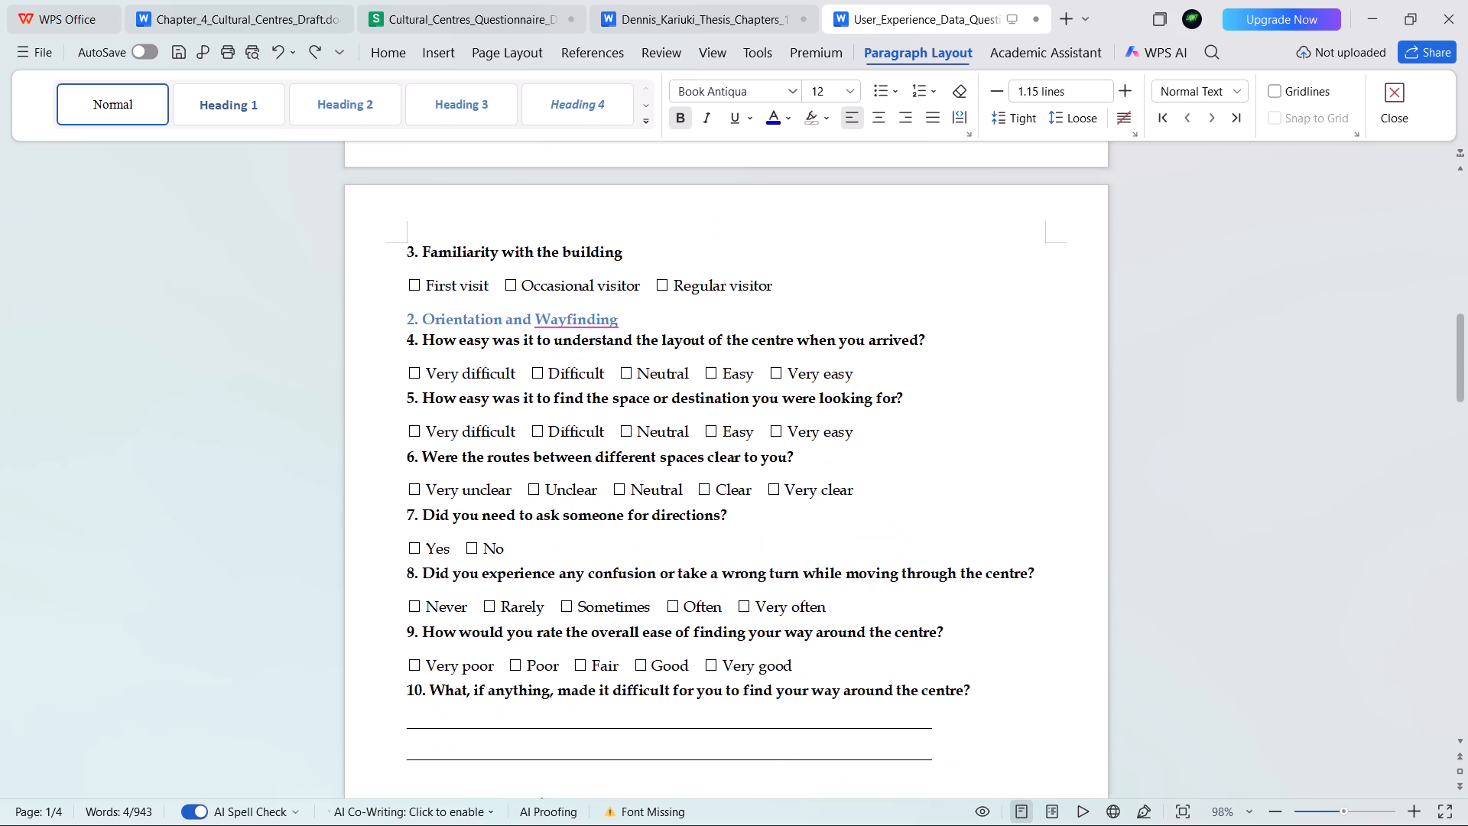
{"action": "left_click", "coordinate": [535, 342]}
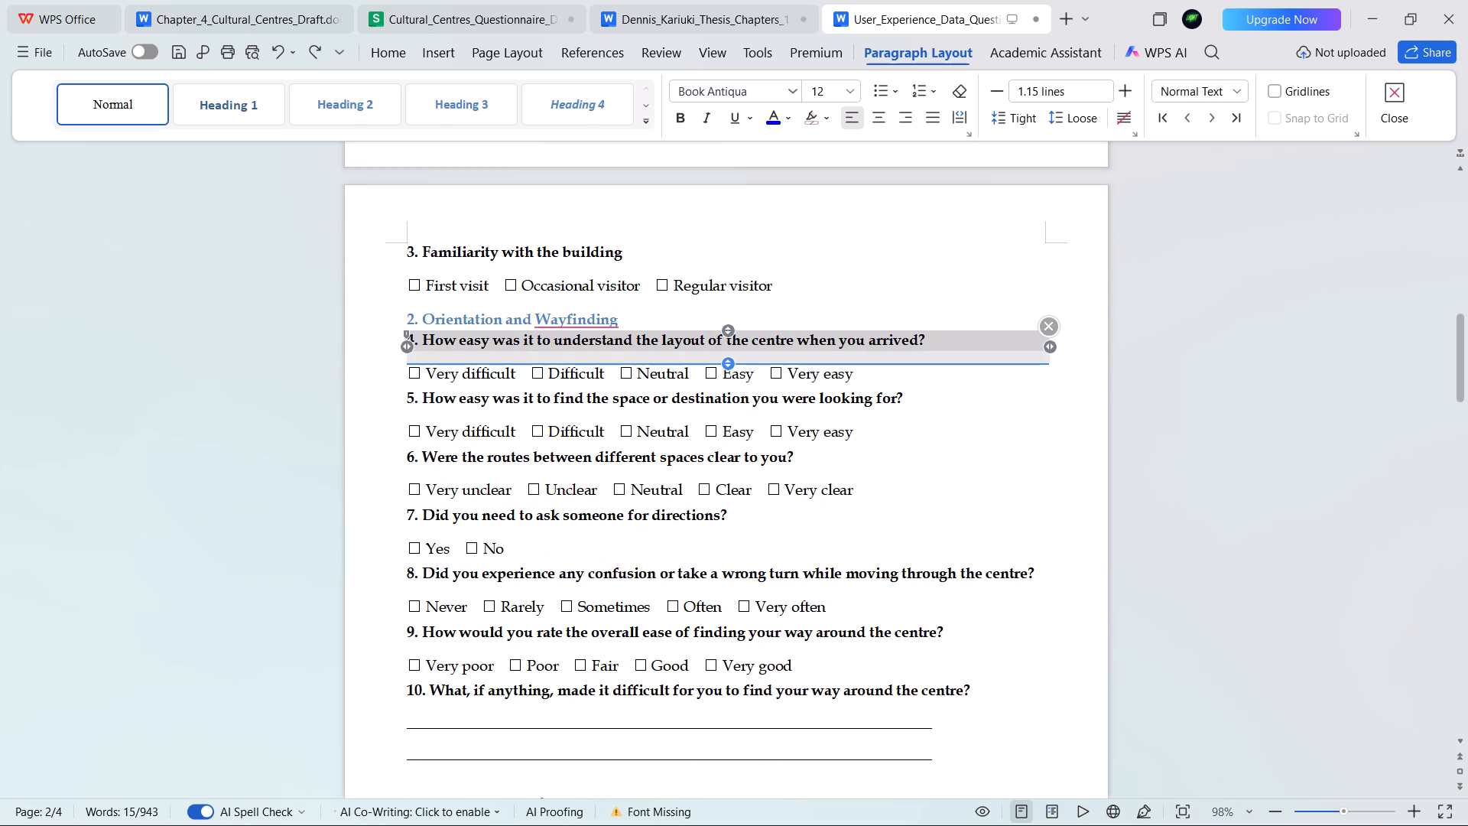
{"action": "left_click", "coordinate": [729, 364]}
{"action": "left_click", "coordinate": [732, 422]}
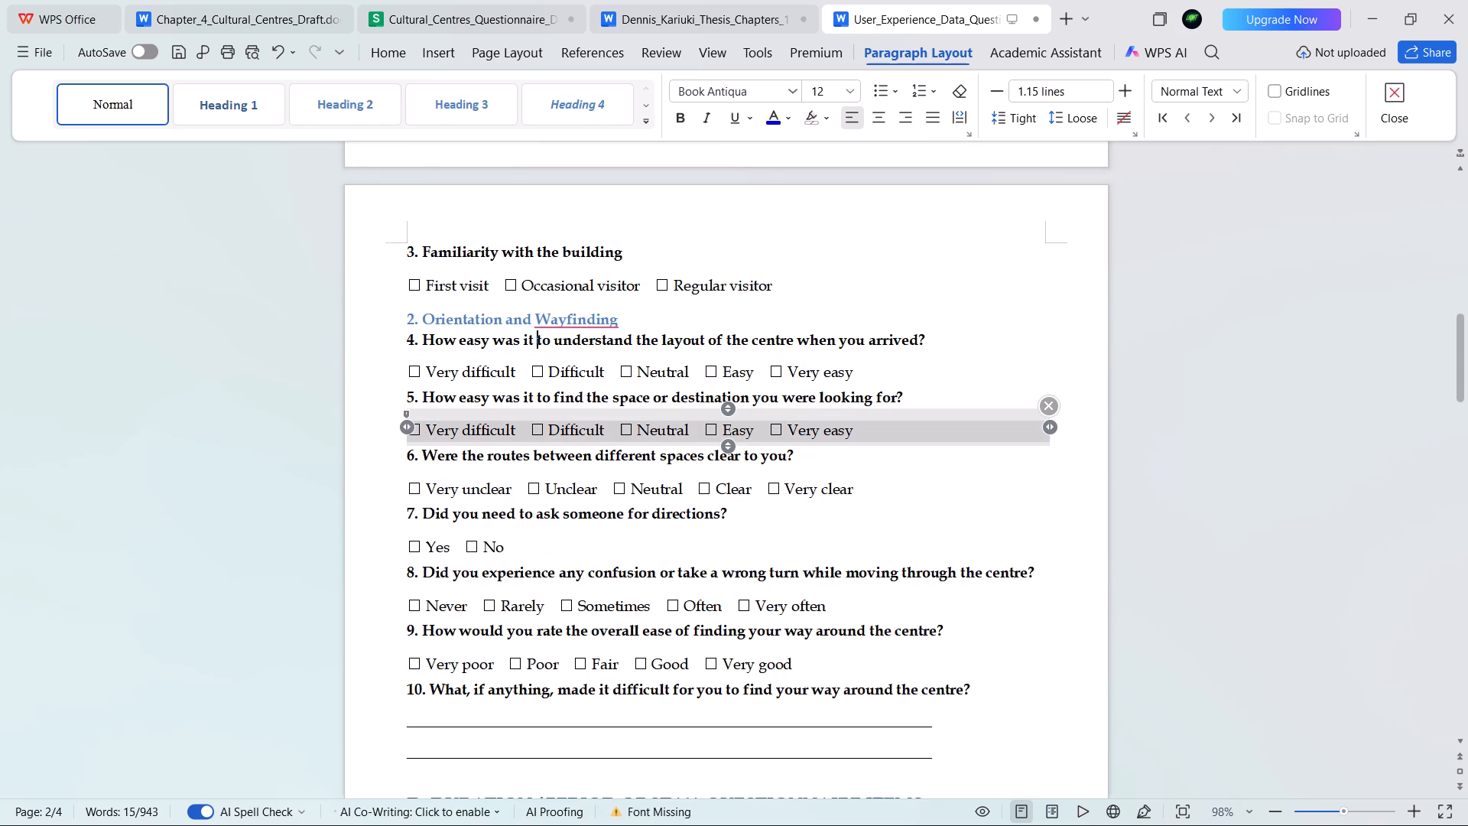
{"action": "double_click", "coordinate": [1054, 496]}
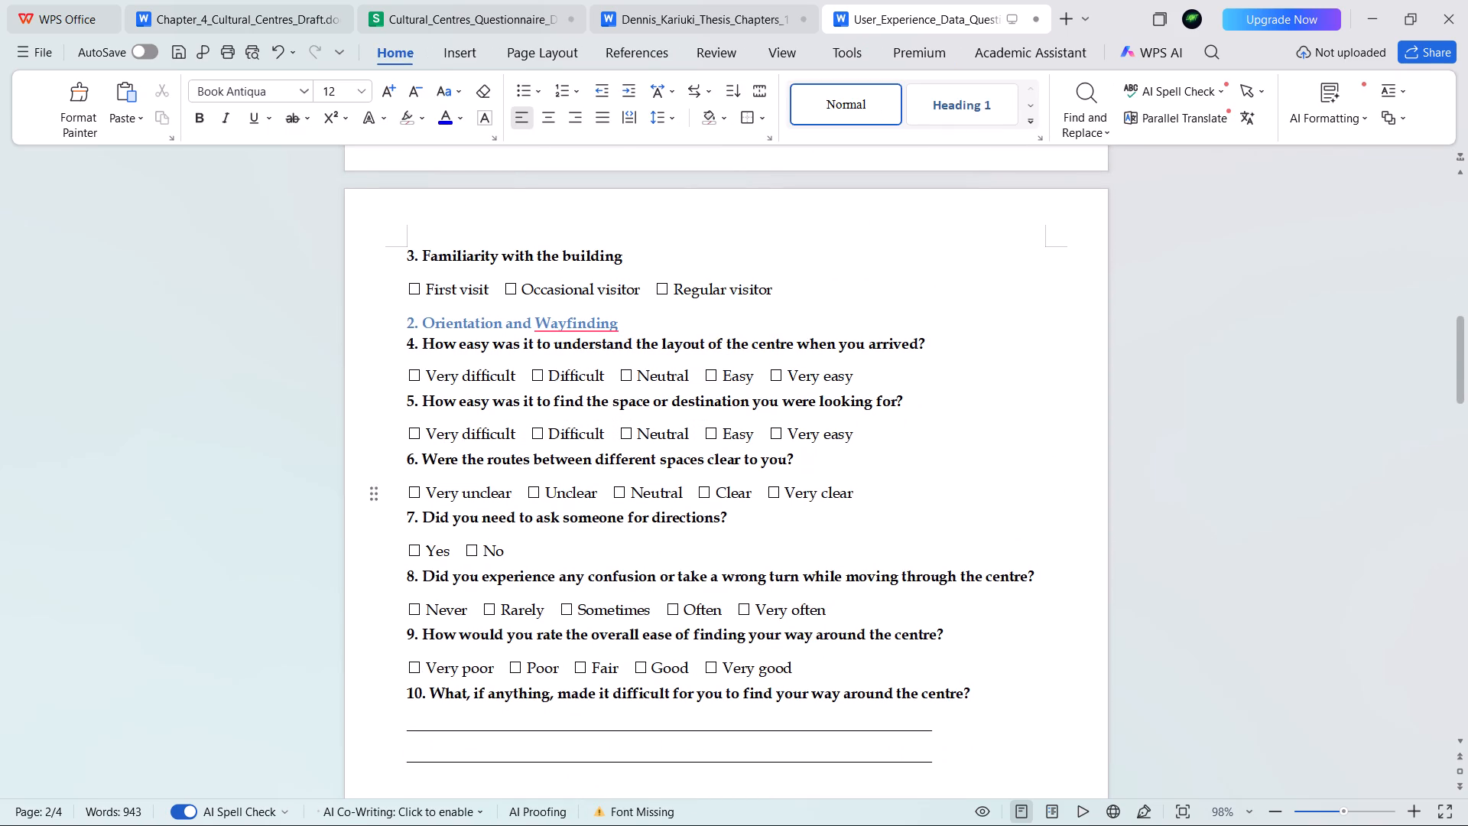
Set the line spacing of the entire questionnaire to 1.5 and check the respaced pages.
{"action": "key", "text": "ctrl+a"}
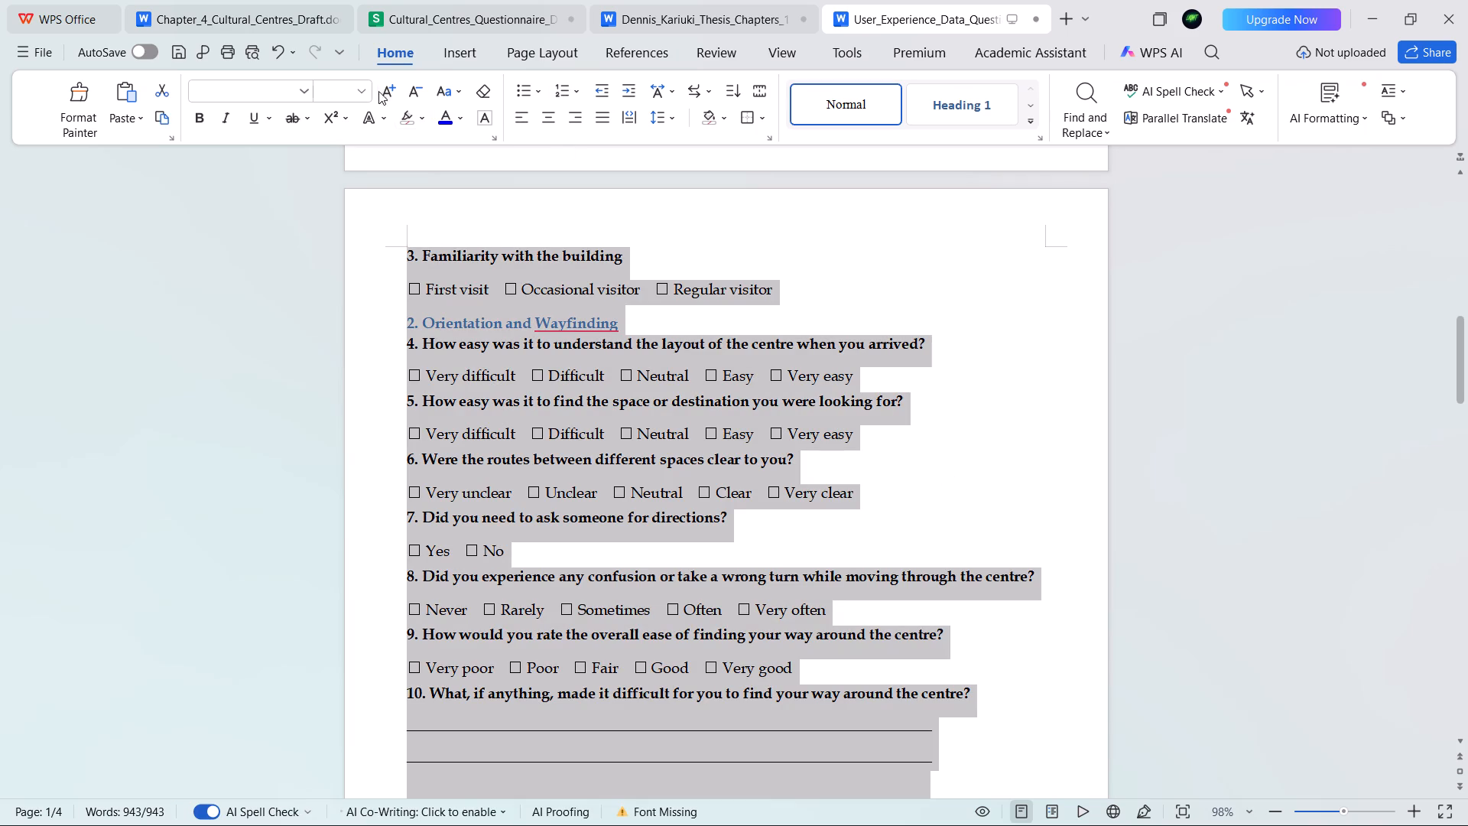
{"action": "left_click", "coordinate": [671, 118]}
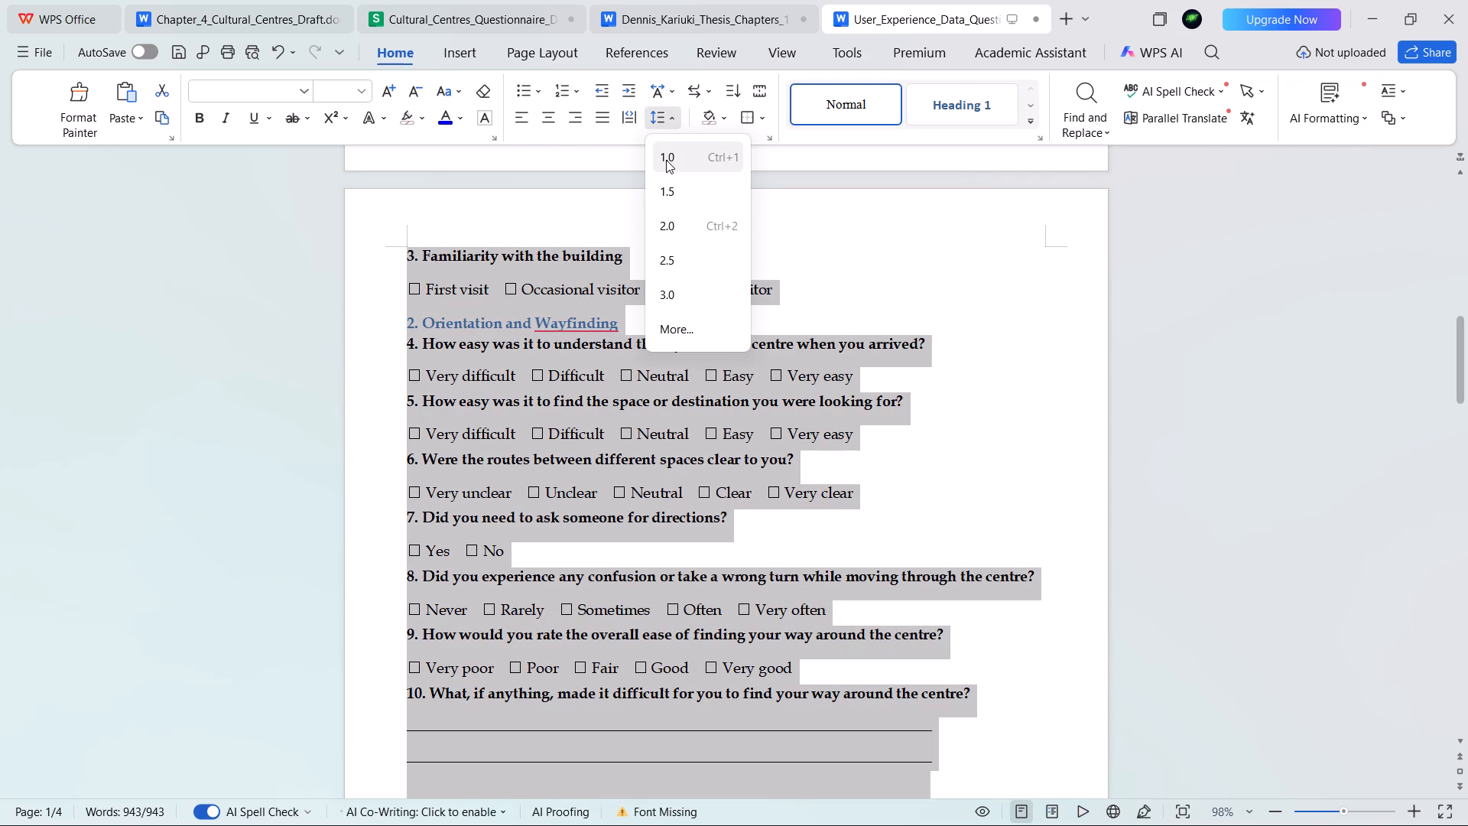
{"action": "left_click", "coordinate": [672, 192]}
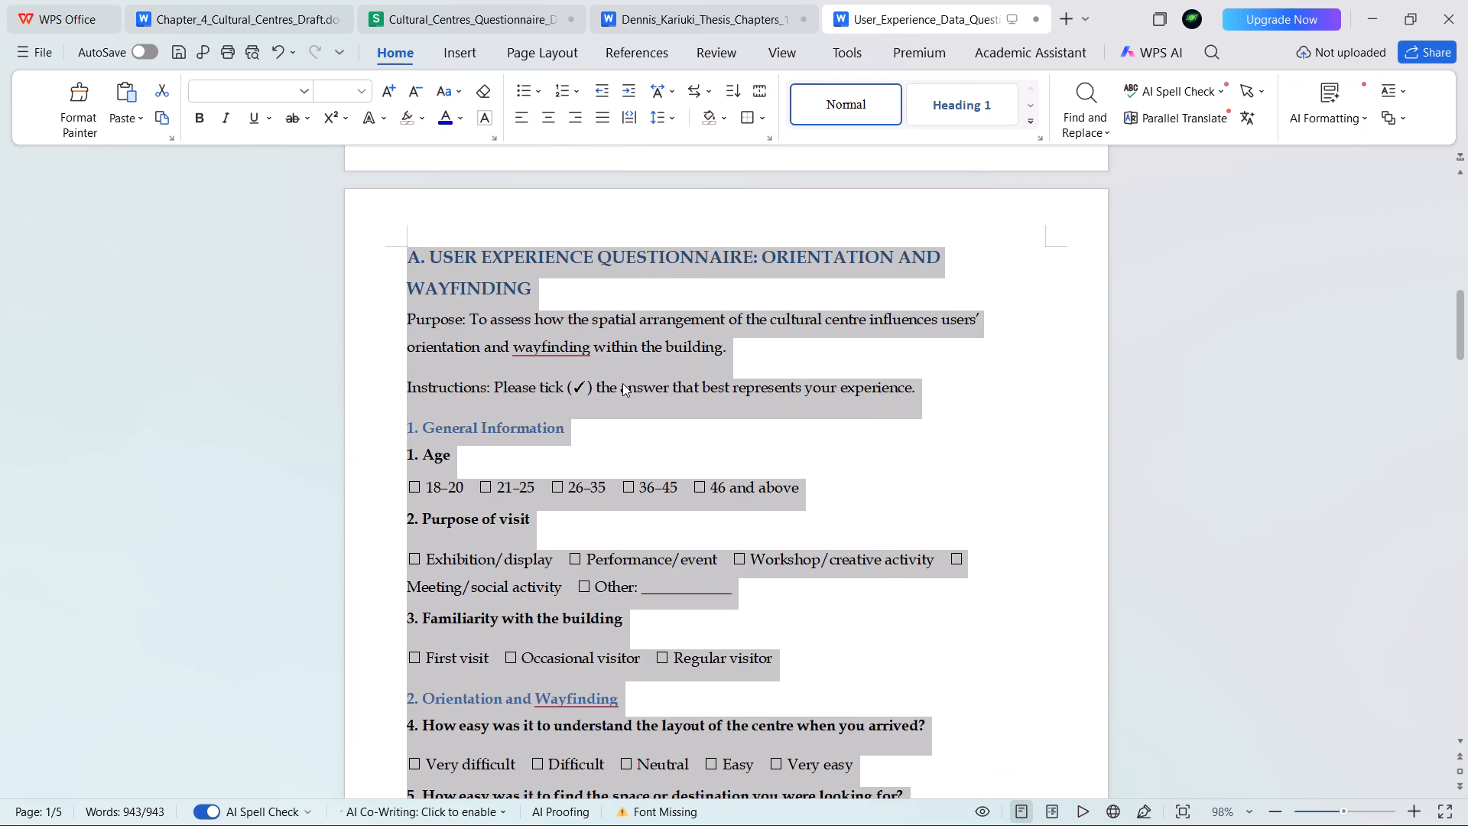
{"action": "scroll", "coordinate": [622, 383], "scroll_direction": "down", "scroll_amount": 10}
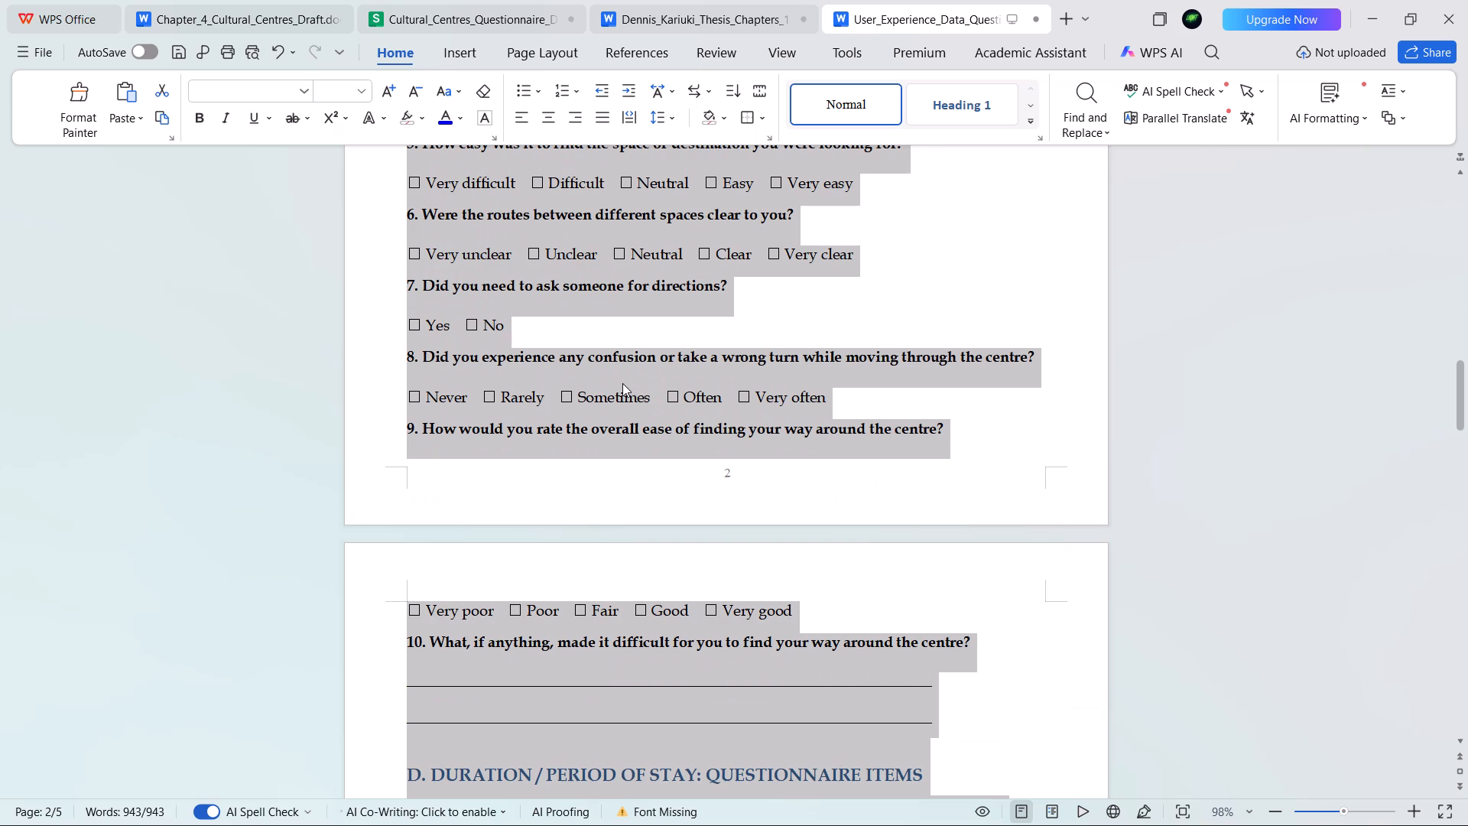
Undo the 1.5 line spacing applied to the entire questionnaire, look over its pages and clear the selection.
{"action": "scroll", "coordinate": [622, 383], "scroll_direction": "up", "scroll_amount": 4}
{"action": "key", "text": "ctrl+z"}
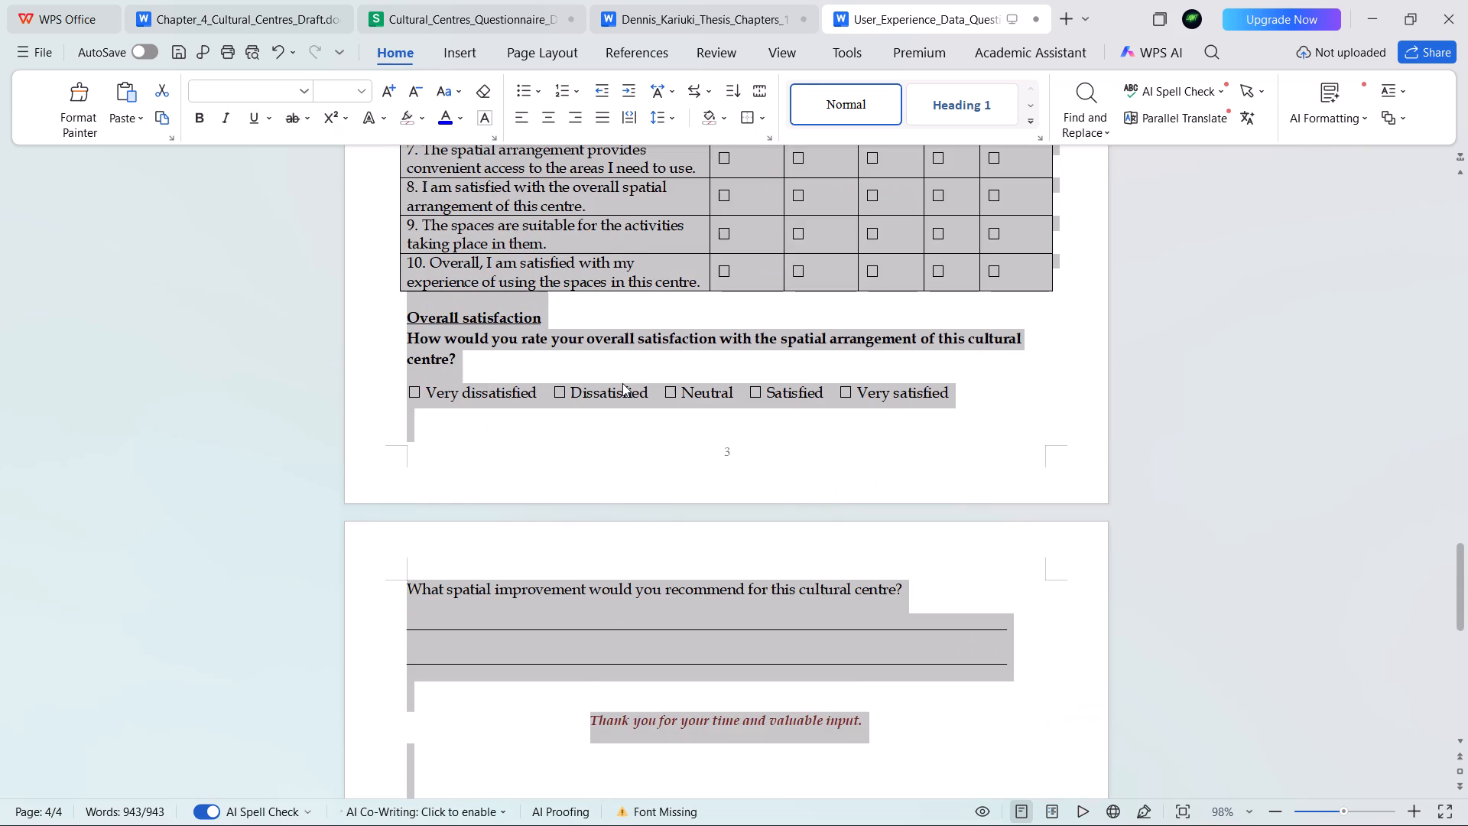
{"action": "scroll", "coordinate": [613, 431], "scroll_direction": "up", "scroll_amount": 13}
{"action": "scroll", "coordinate": [613, 431], "scroll_direction": "down", "scroll_amount": 1}
{"action": "scroll", "coordinate": [613, 431], "scroll_direction": "up", "scroll_amount": 9}
{"action": "scroll", "coordinate": [613, 431], "scroll_direction": "down", "scroll_amount": 1}
{"action": "scroll", "coordinate": [613, 431], "scroll_direction": "up", "scroll_amount": 1}
{"action": "scroll", "coordinate": [613, 431], "scroll_direction": "down", "scroll_amount": 1}
{"action": "scroll", "coordinate": [613, 431], "scroll_direction": "up", "scroll_amount": 14}
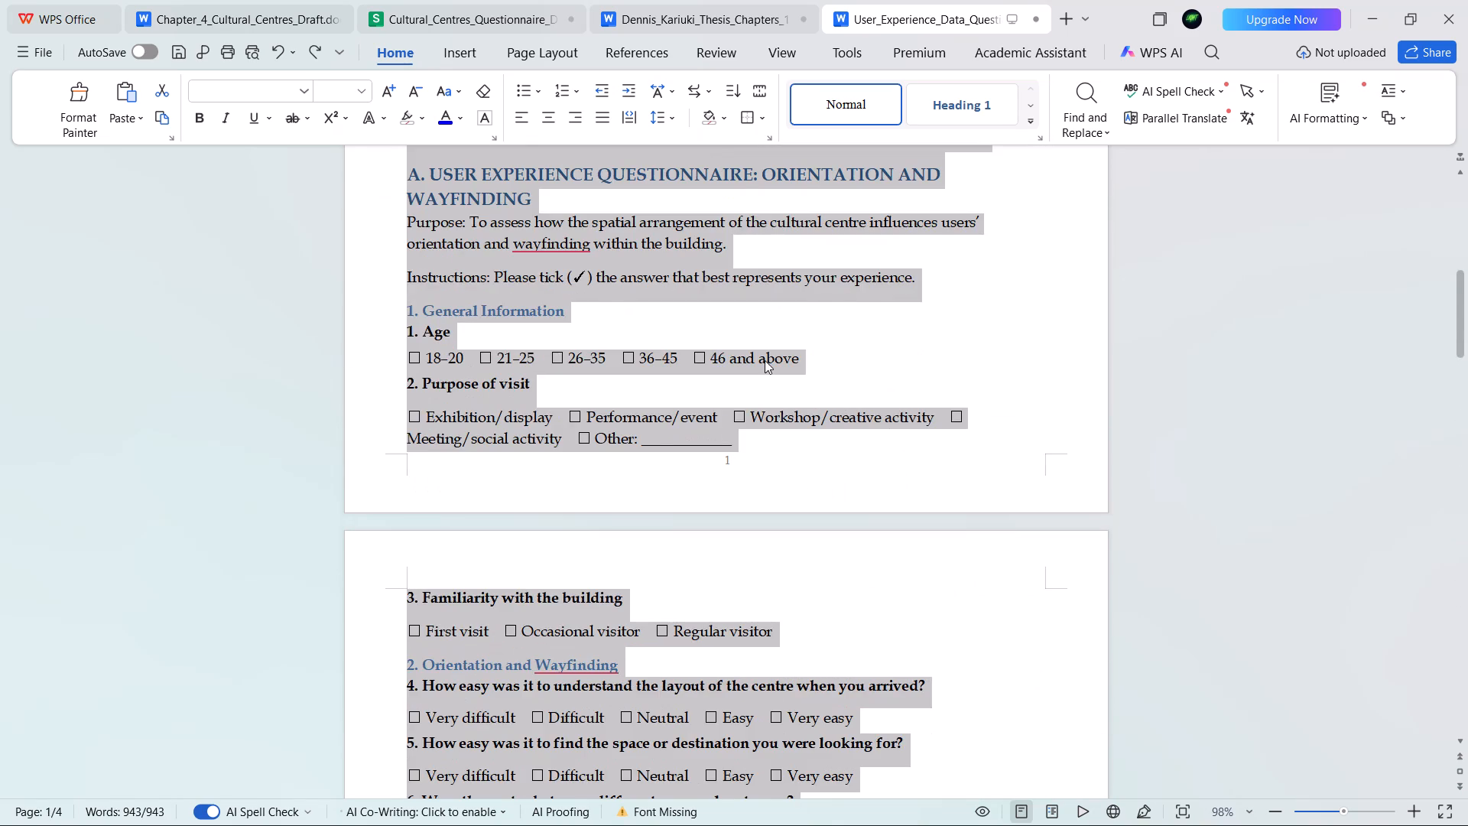
{"action": "left_click", "coordinate": [765, 360]}
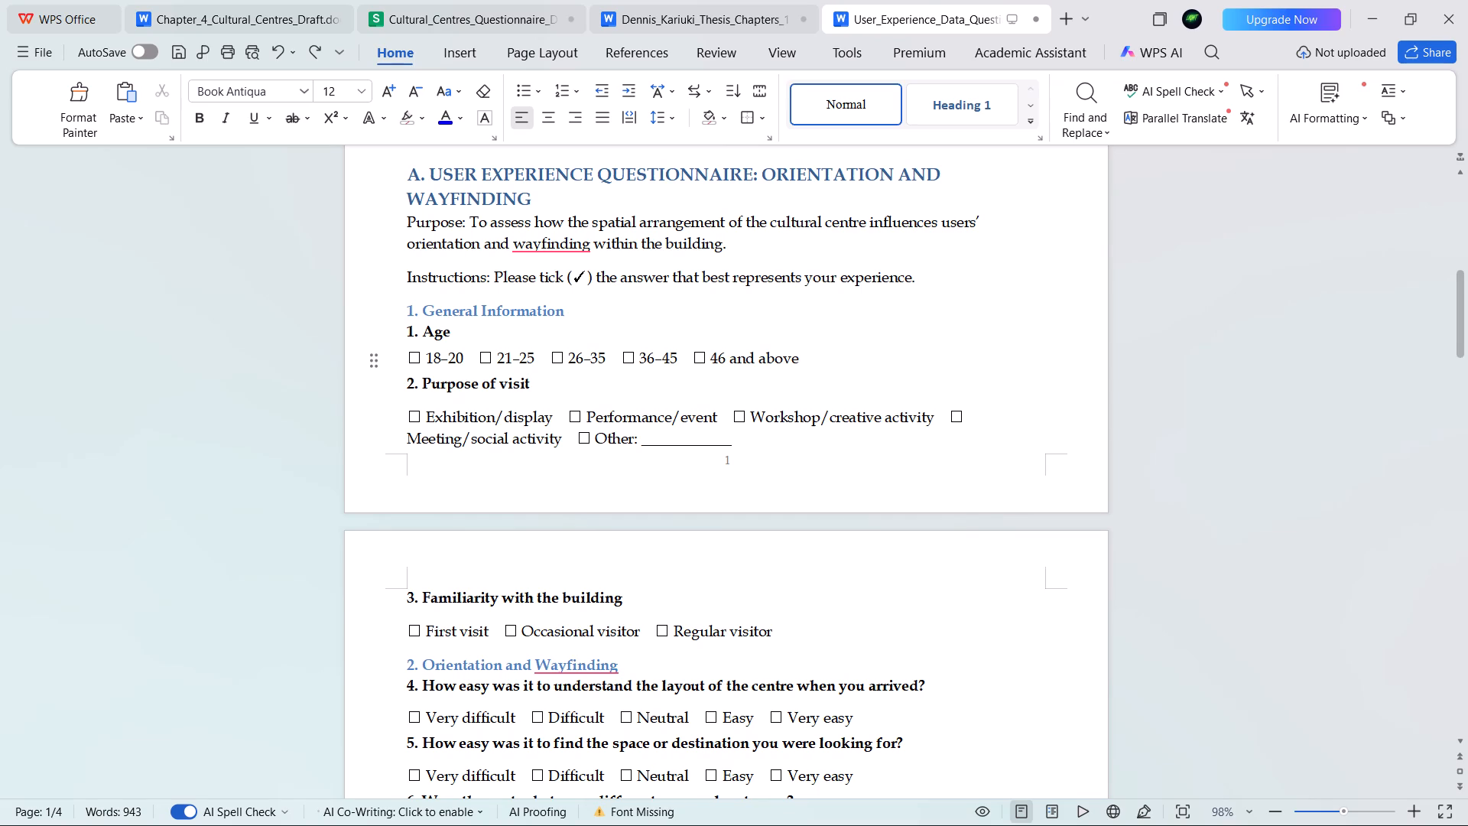
In paragraph layout mode, reduce the space after "2. Purpose of visit" to about 0.32 lines and similarly tighten "3. Familiarity with the building".
{"action": "left_click", "coordinate": [382, 385]}
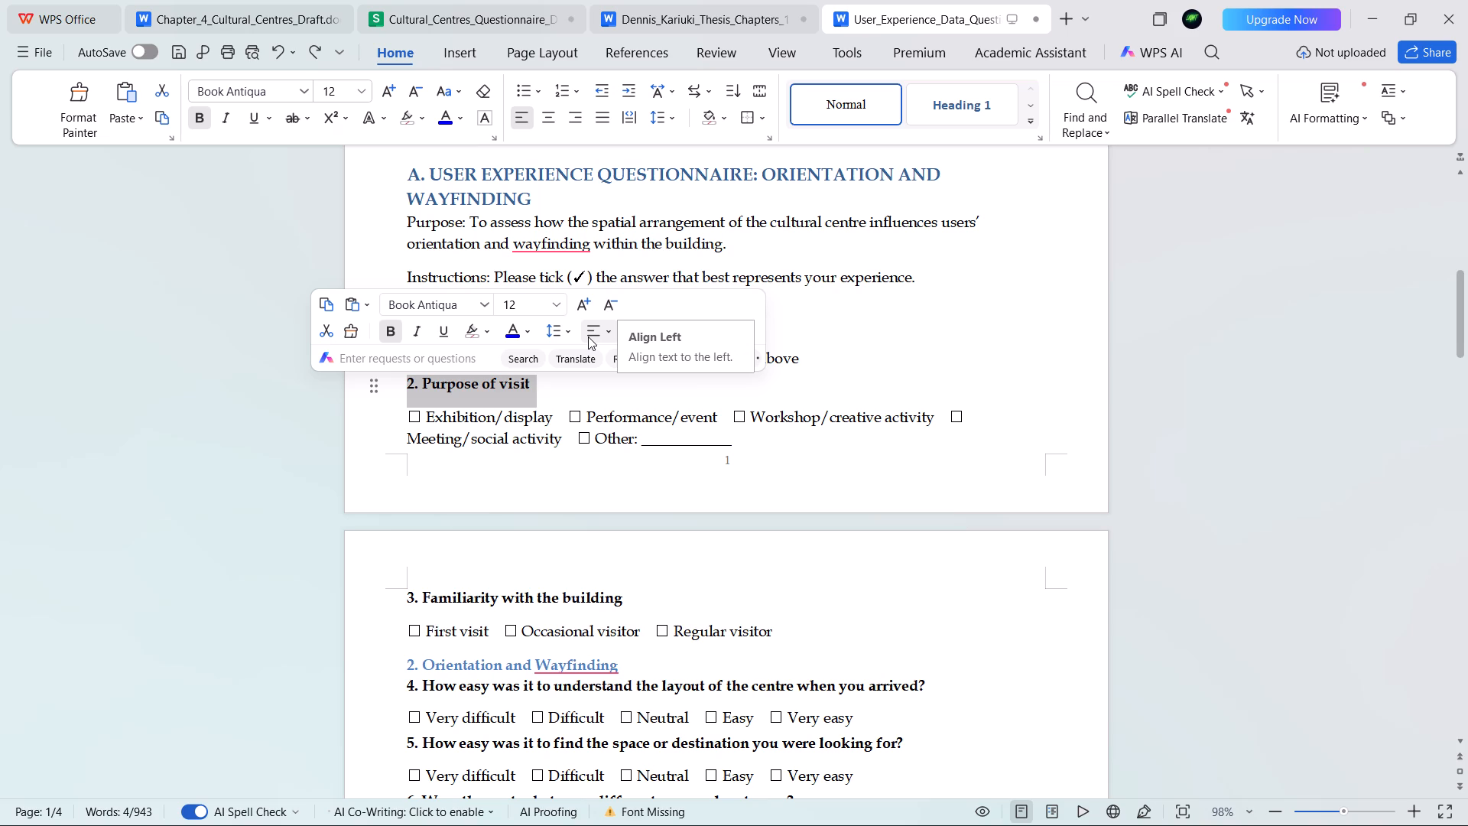
{"action": "left_click", "coordinate": [374, 386]}
{"action": "left_click", "coordinate": [297, 467]}
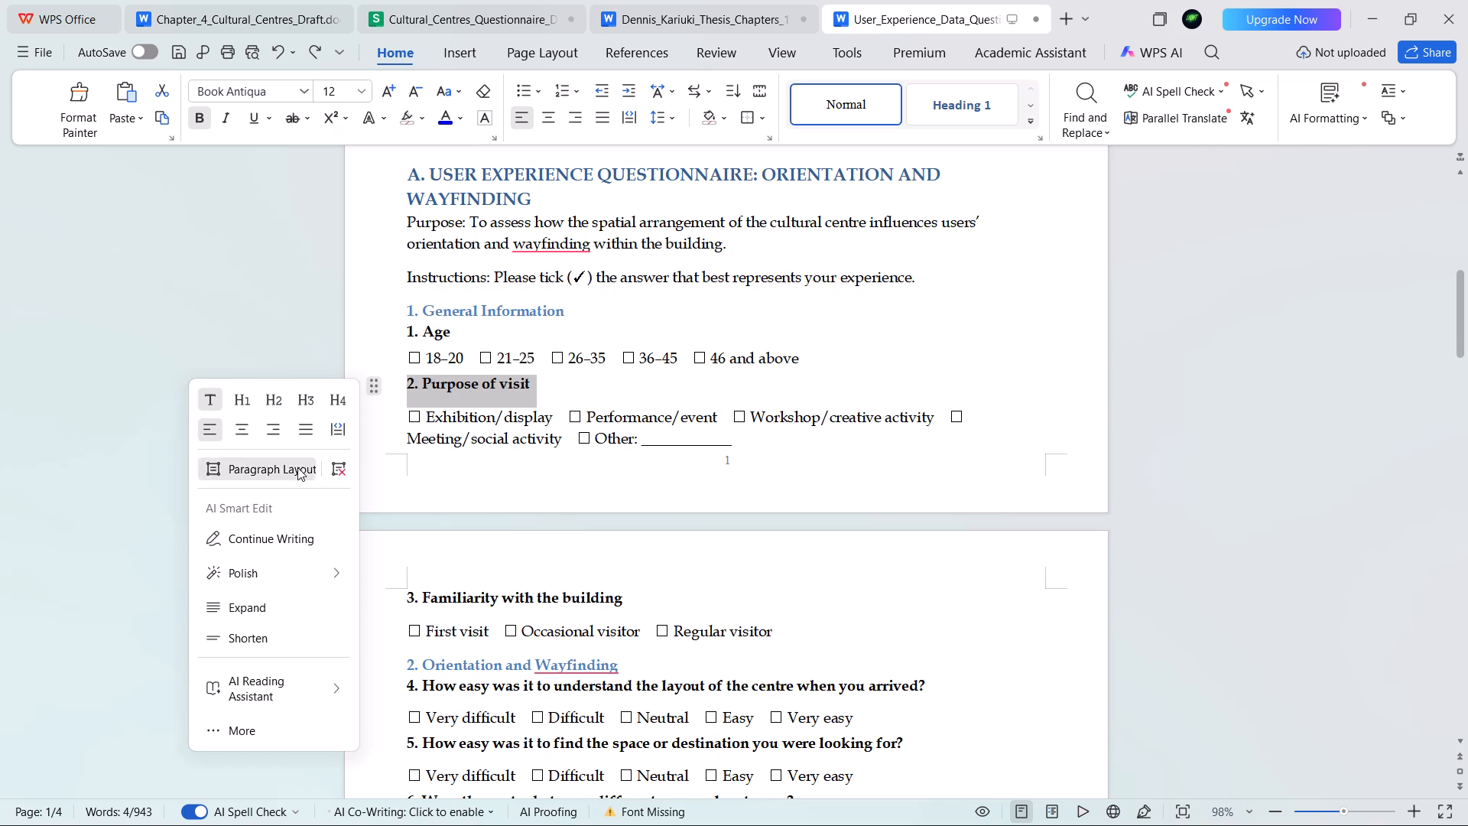
{"action": "left_click", "coordinate": [728, 408]}
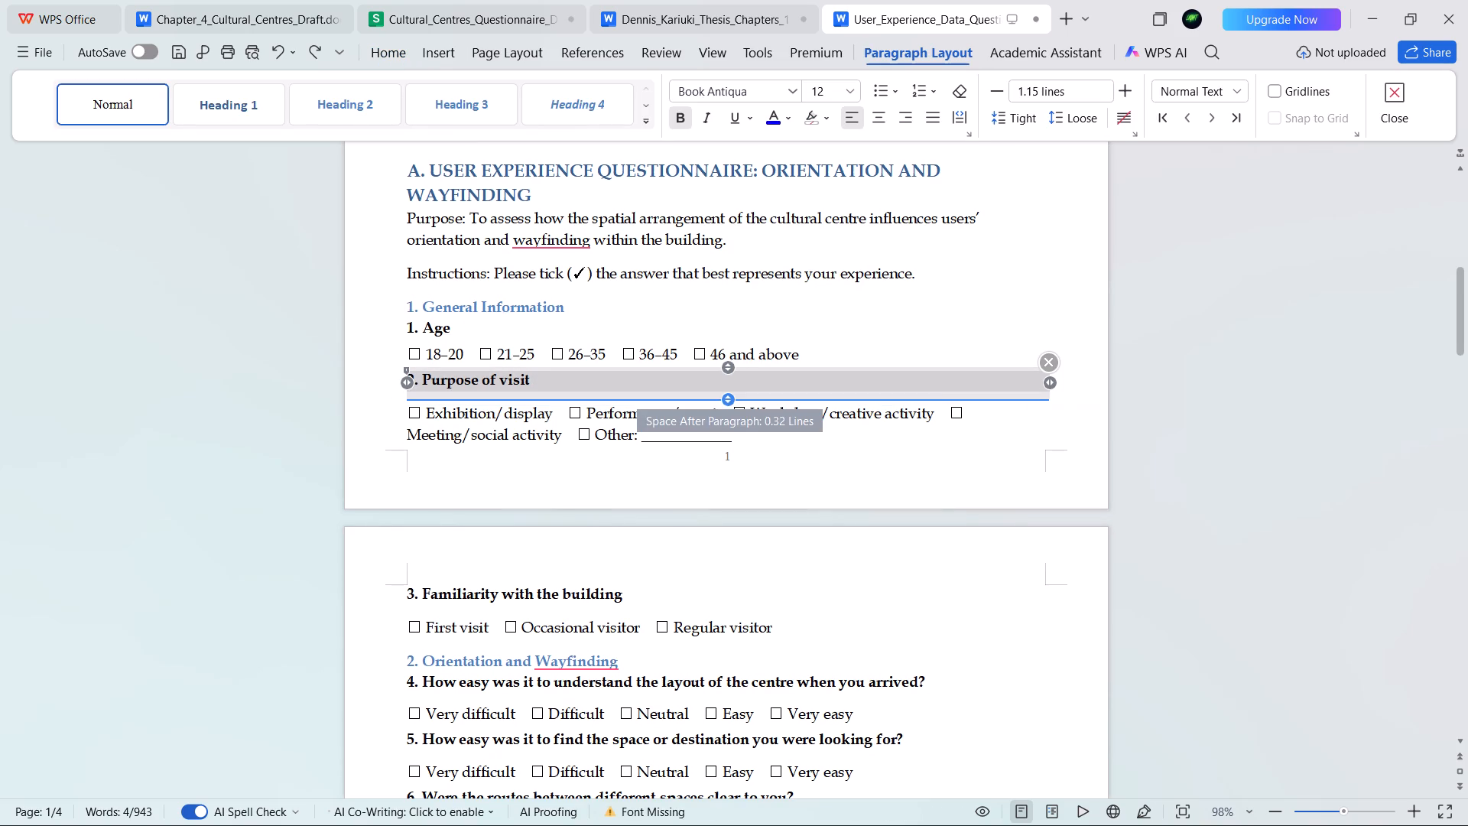
{"action": "scroll", "coordinate": [525, 490], "scroll_direction": "down", "scroll_amount": 1}
{"action": "left_click", "coordinate": [513, 533]}
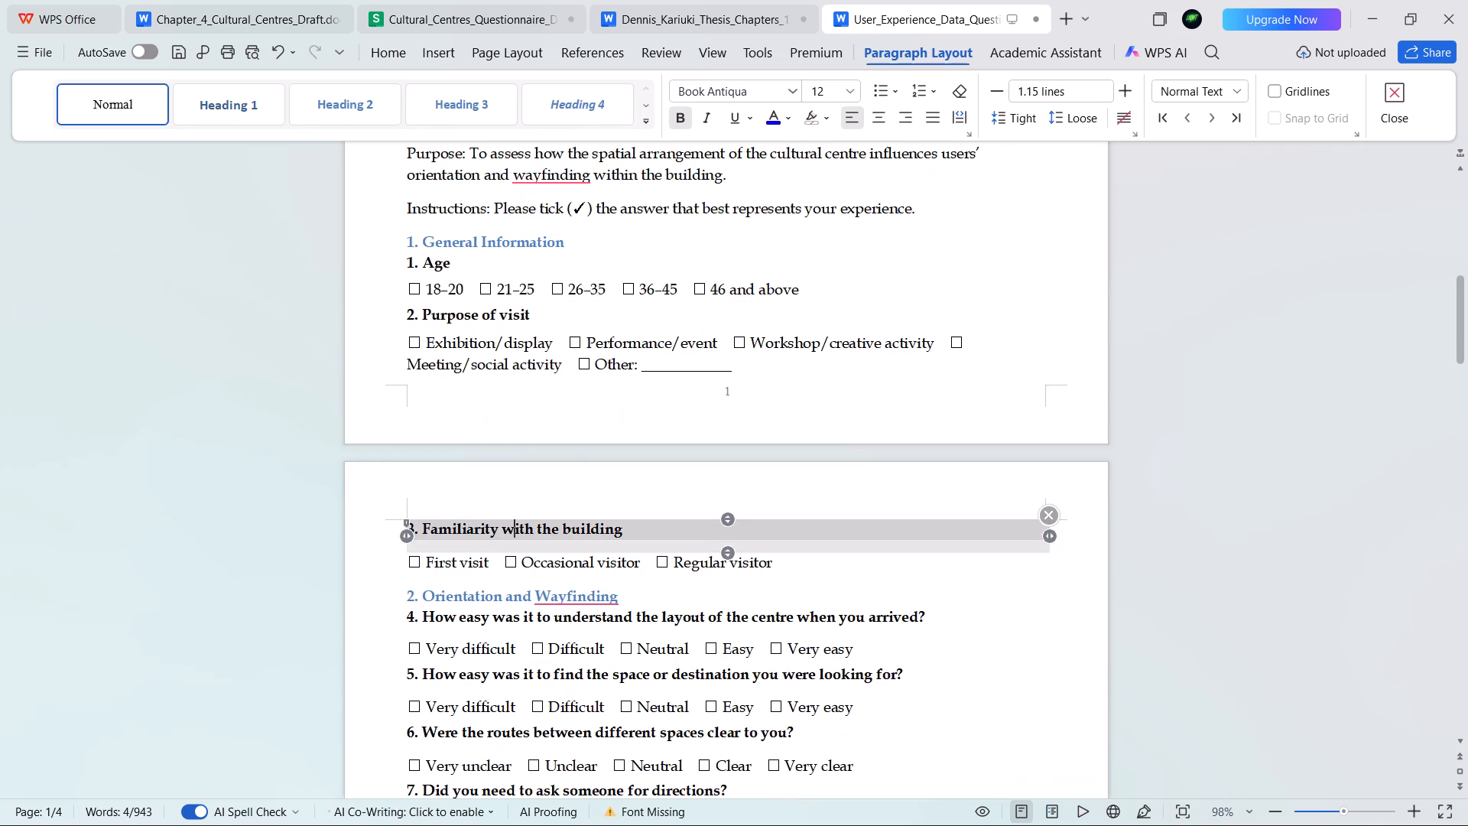
{"action": "left_click", "coordinate": [726, 551]}
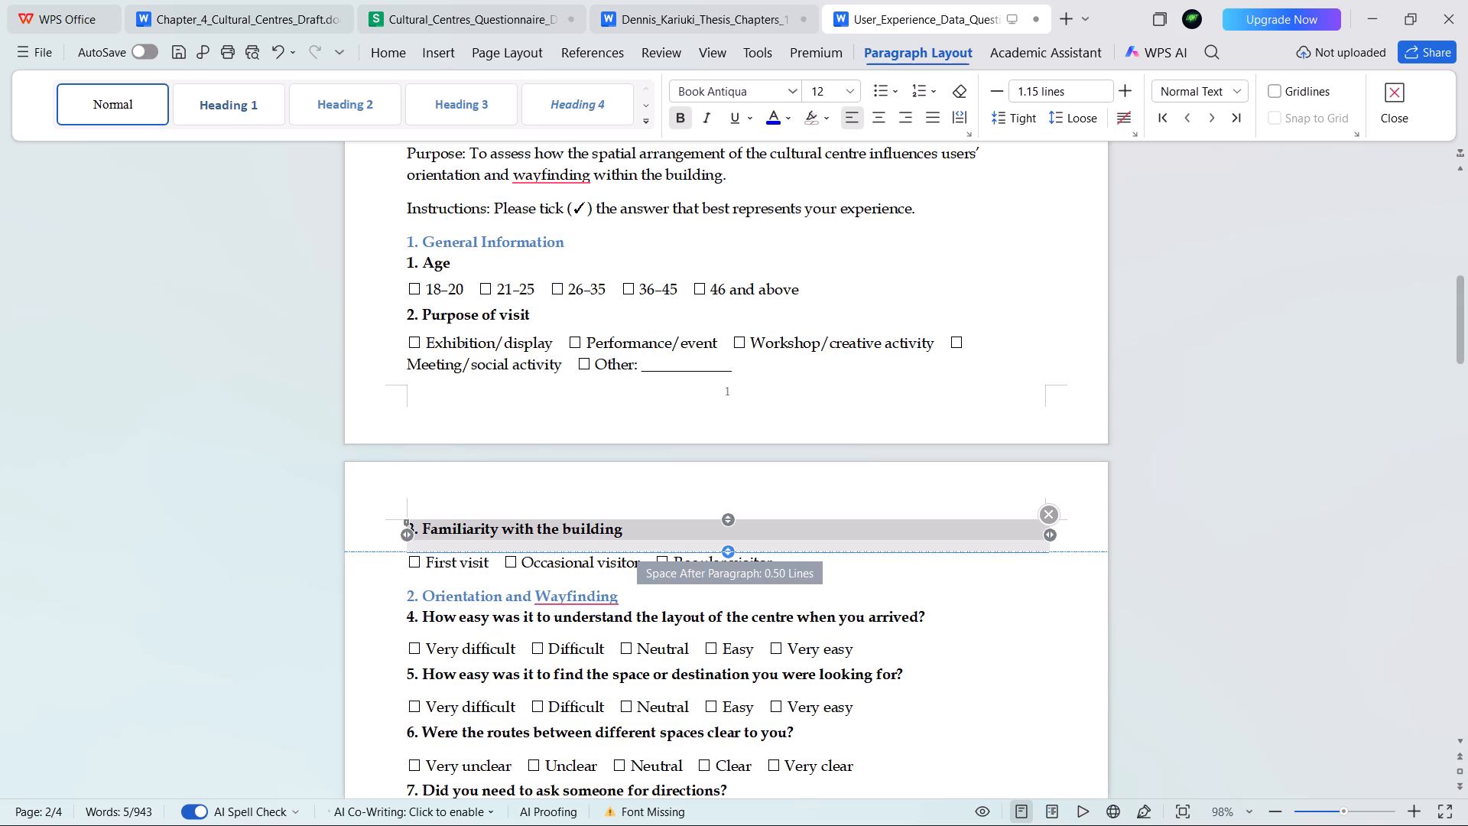
Slightly reduce the space before the "2. Orientation and Wayfinding" heading.
{"action": "scroll", "coordinate": [599, 519], "scroll_direction": "down", "scroll_amount": 3}
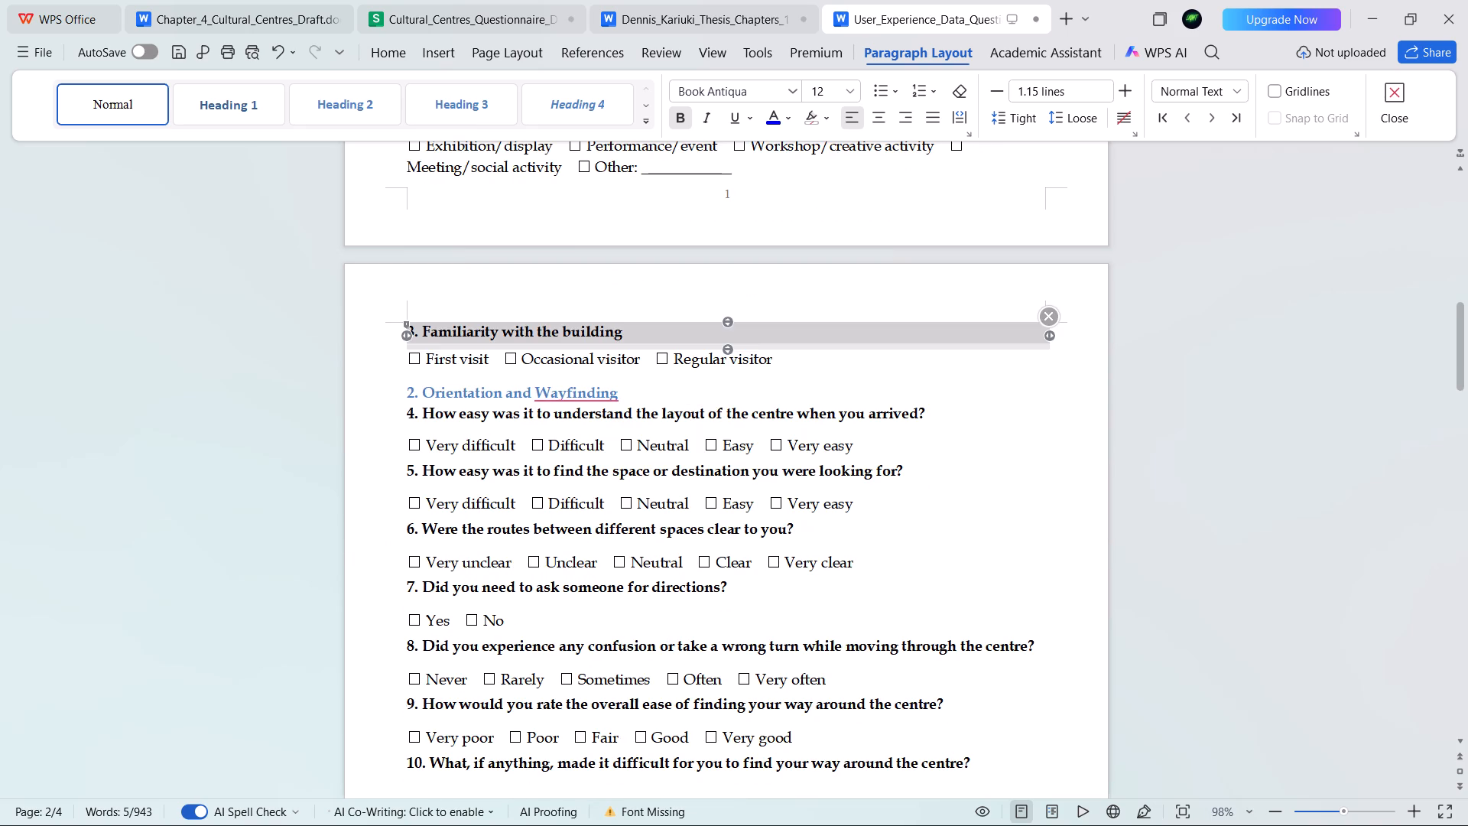
{"action": "left_click", "coordinate": [563, 378]}
{"action": "left_click", "coordinate": [721, 369]}
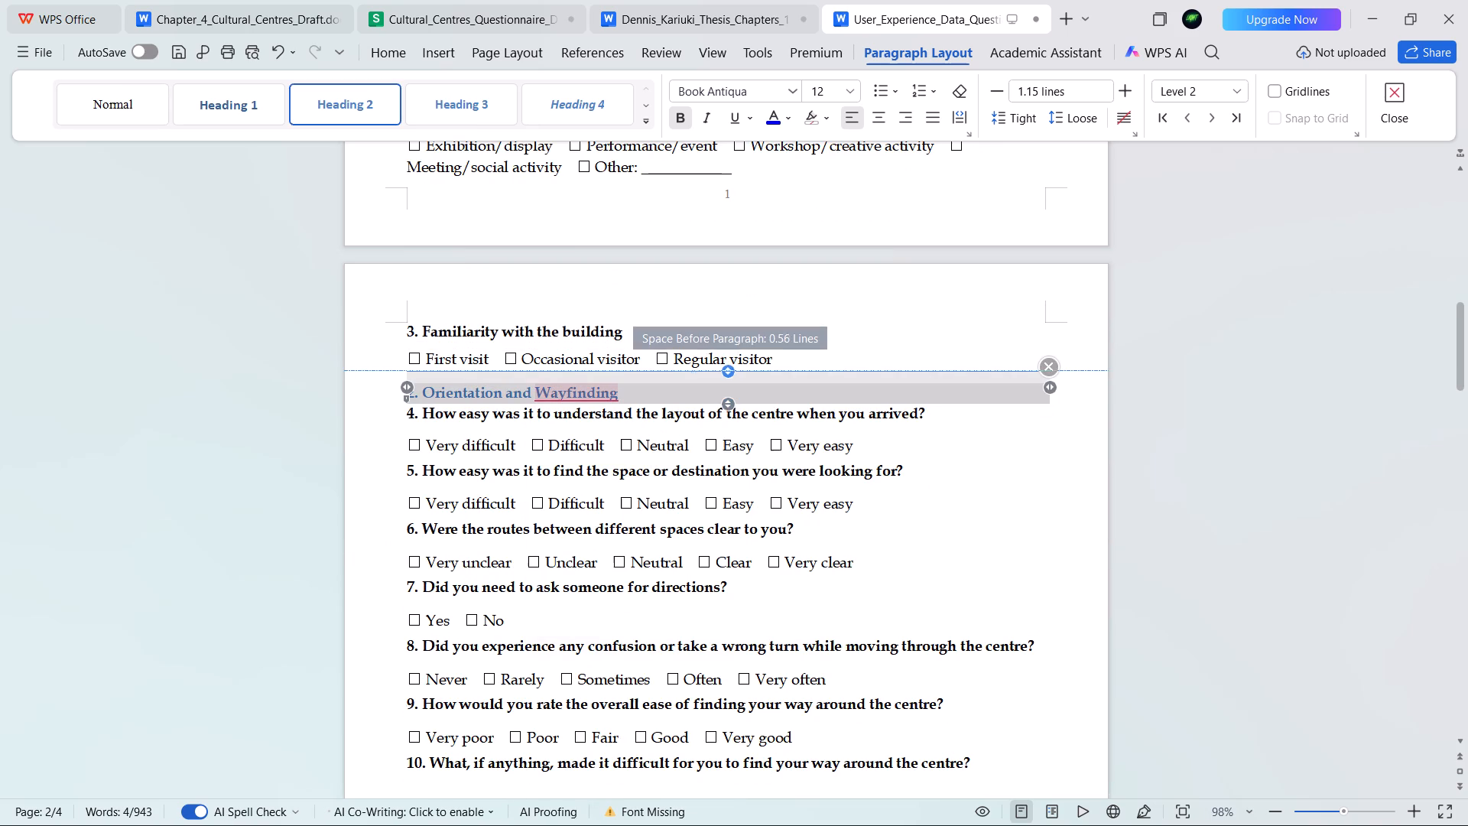
{"action": "left_click", "coordinate": [555, 405]}
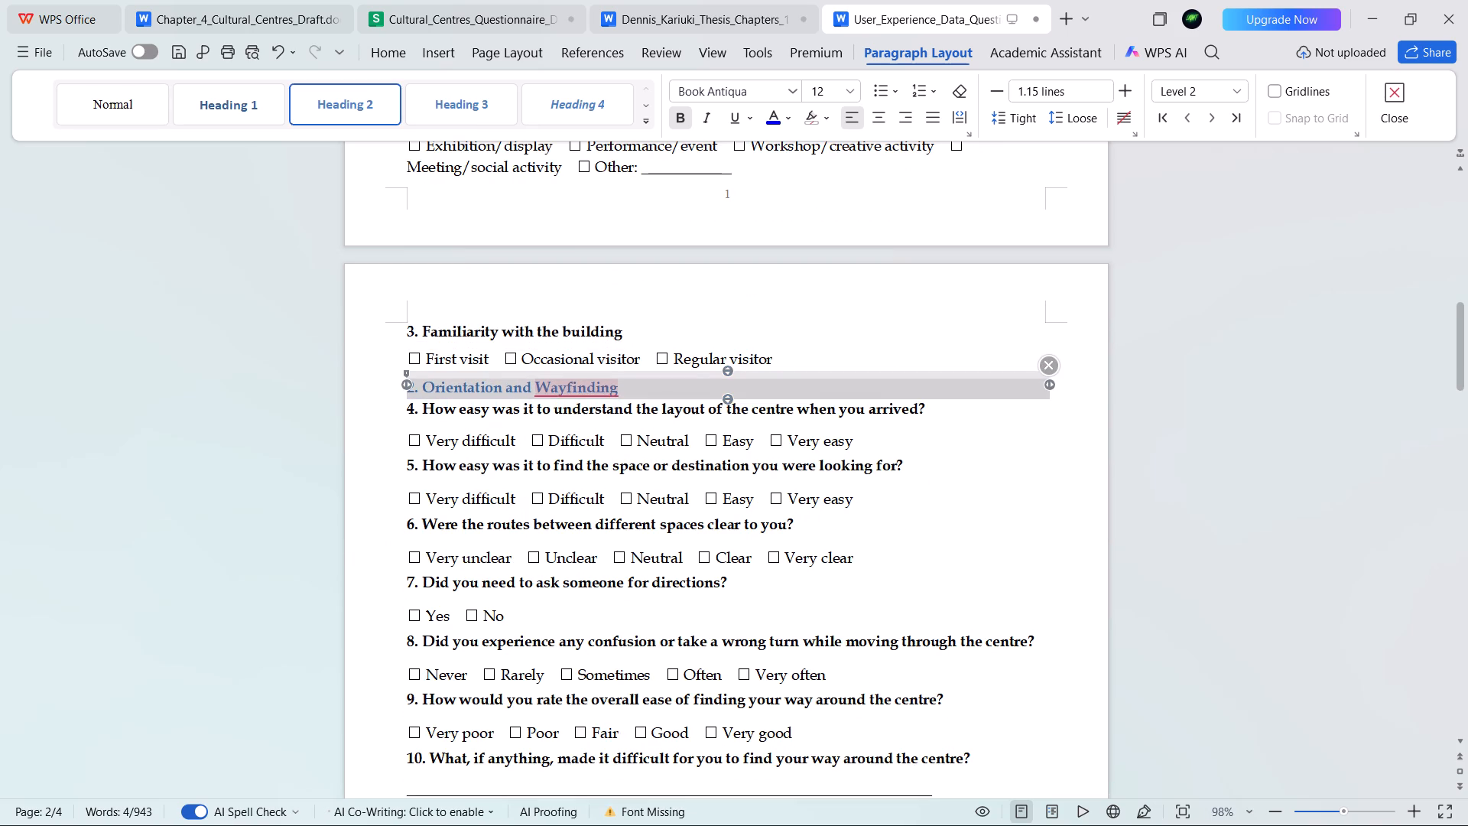
Tighten the space after Orientation and Wayfinding questions 4, 5 and 6, using about 0.36 lines for question 4 and 0.35 for question 5.
{"action": "left_click", "coordinate": [606, 417]}
{"action": "left_click", "coordinate": [732, 433]}
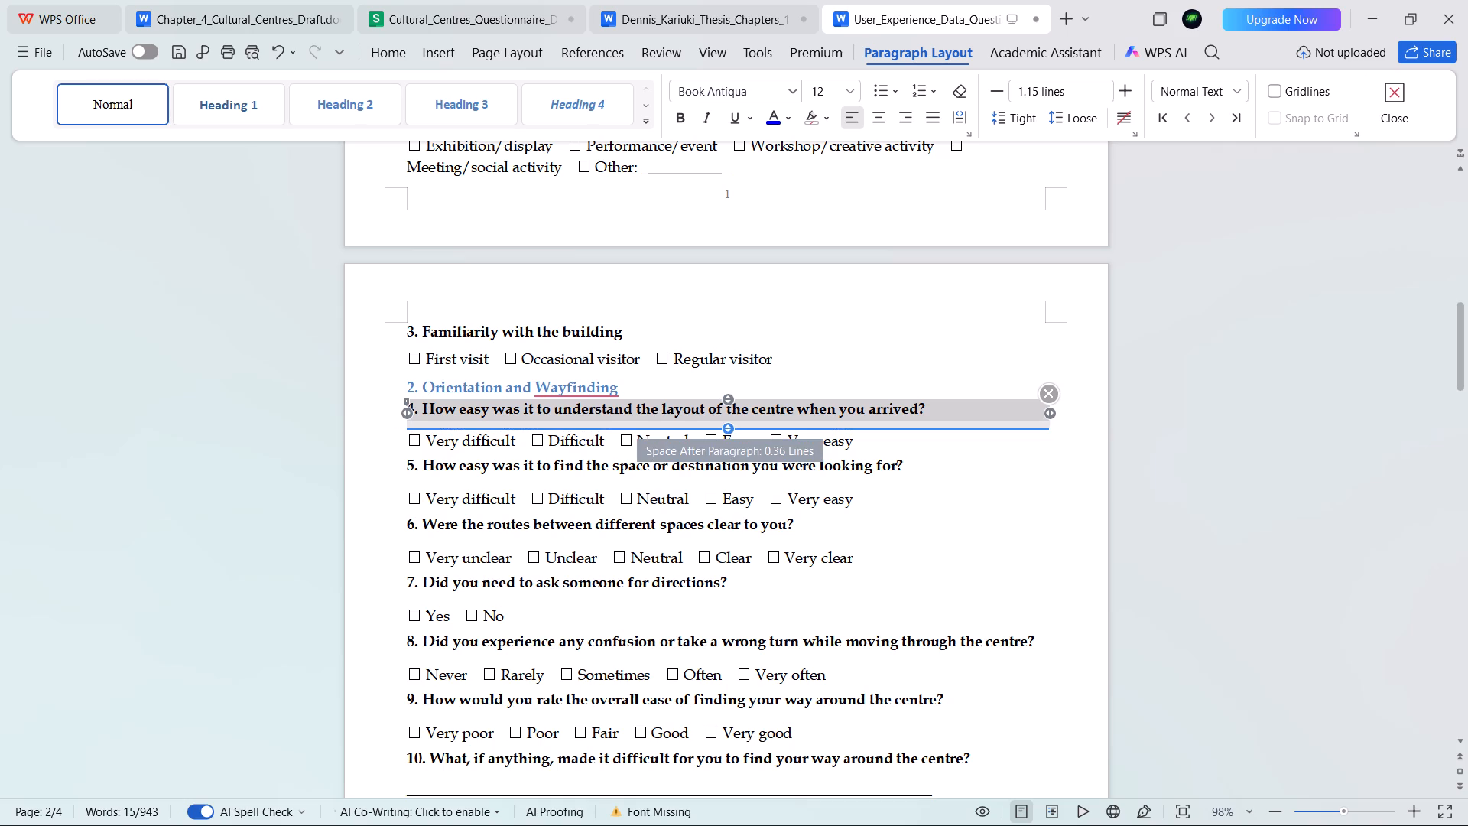
{"action": "left_click", "coordinate": [712, 457]}
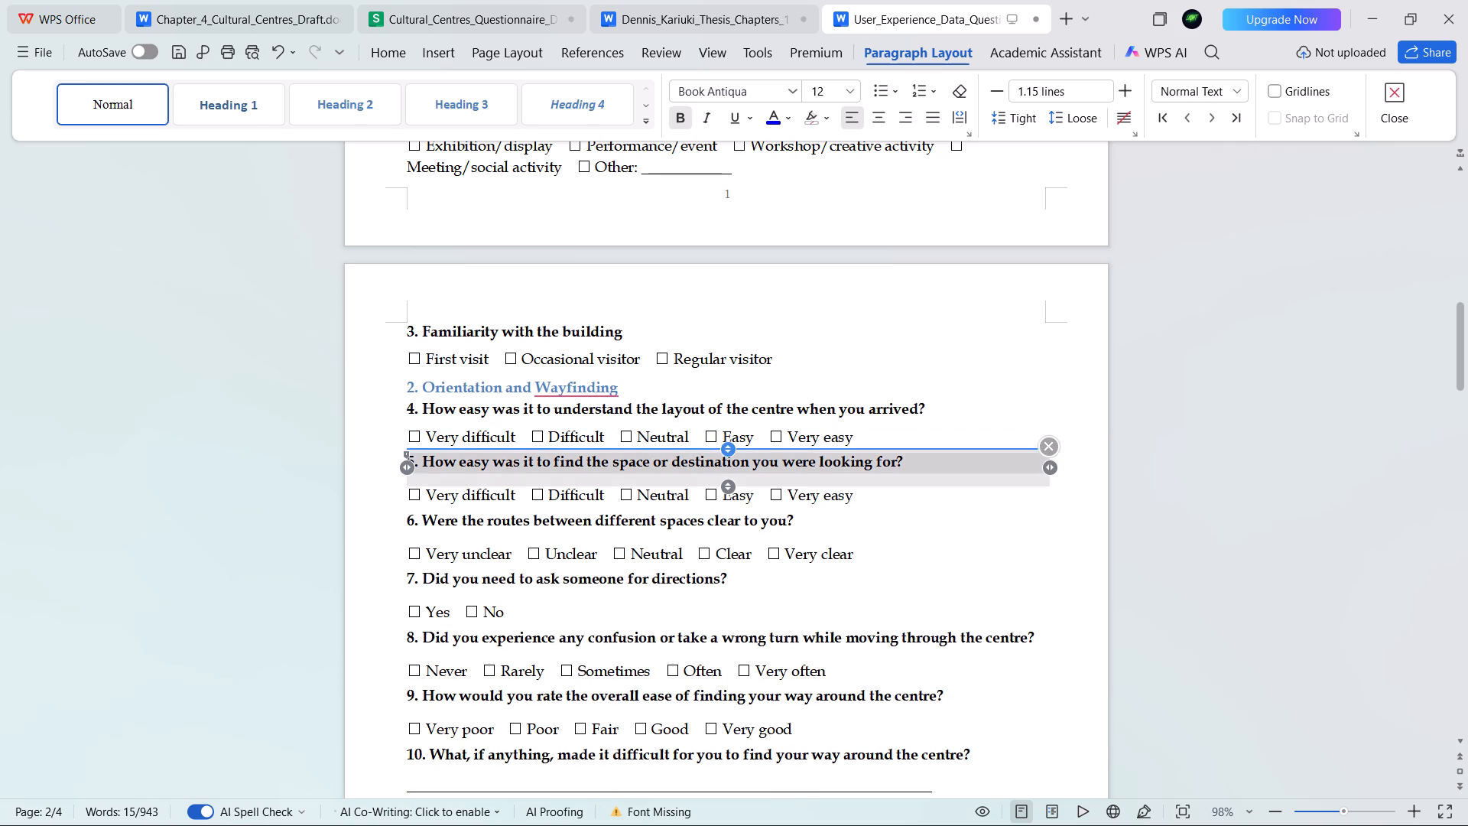
{"action": "left_click", "coordinate": [730, 486]}
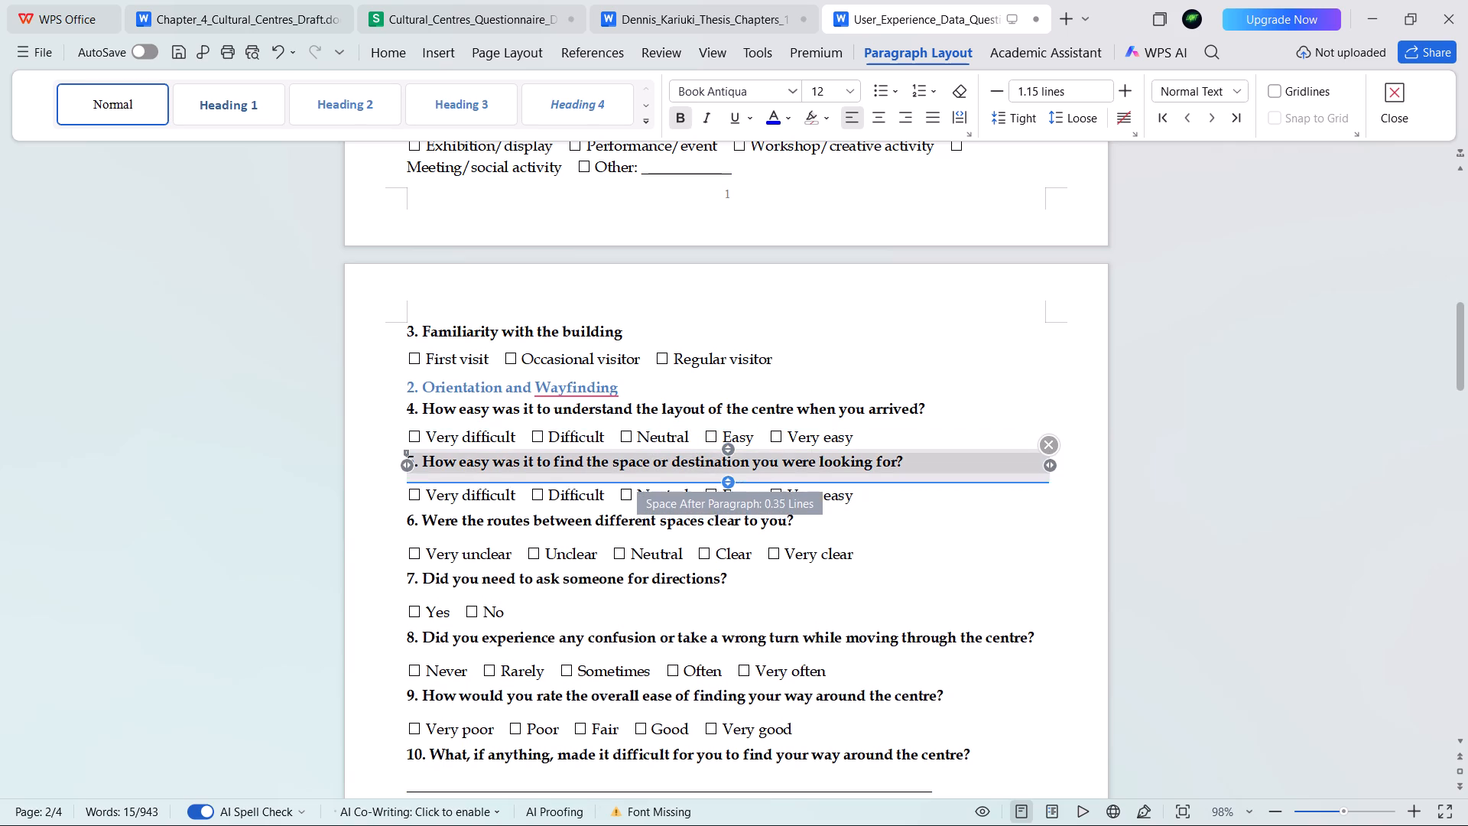
{"action": "left_click", "coordinate": [713, 522]}
{"action": "left_click", "coordinate": [731, 543]}
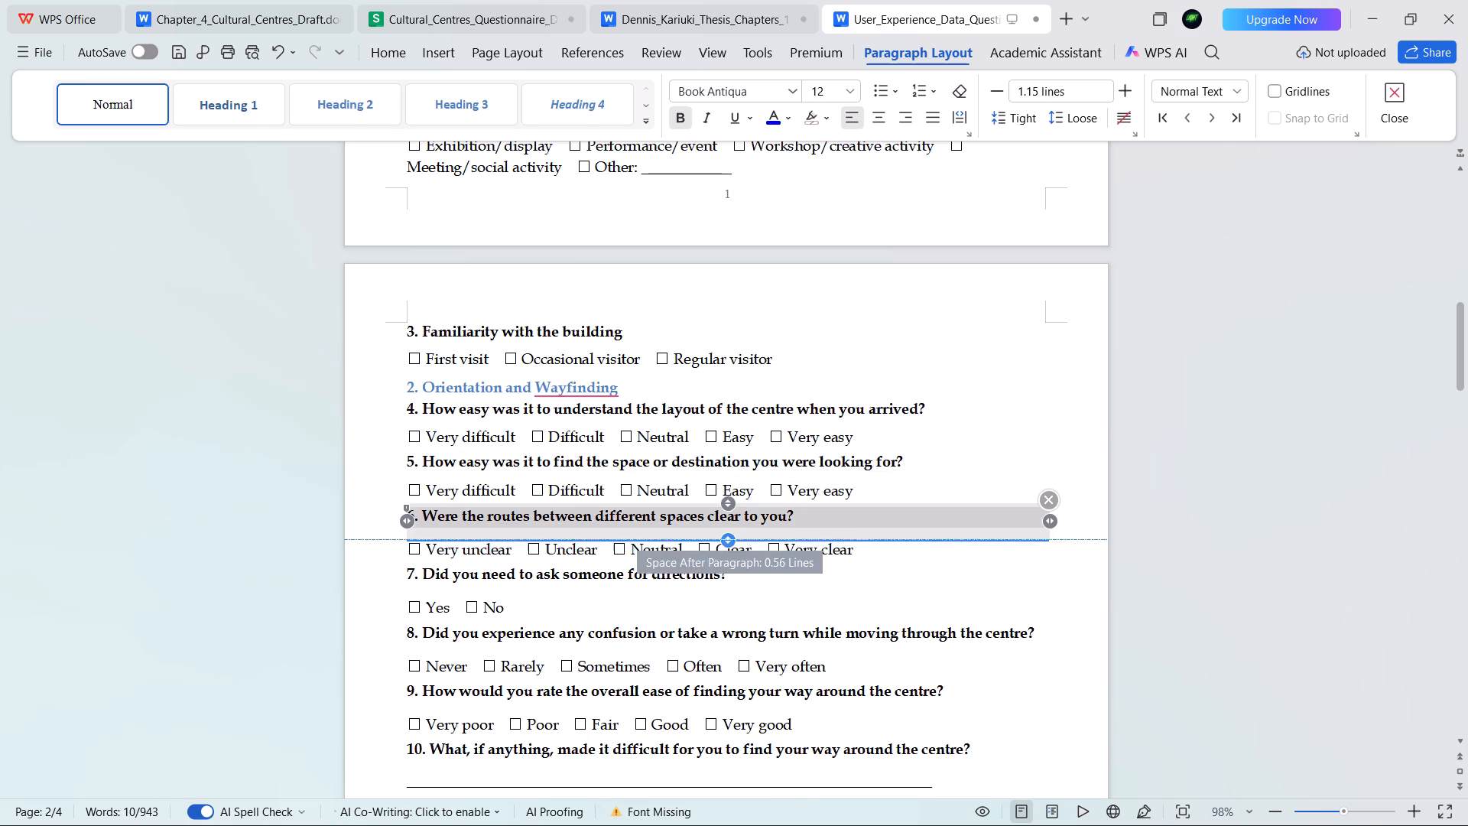
Reduce the space after question 7 on asking for directions, question 8 on confusion and question 9 on overall wayfinding ease.
{"action": "left_click", "coordinate": [699, 567]}
{"action": "scroll", "coordinate": [670, 470], "scroll_direction": "down", "scroll_amount": 1}
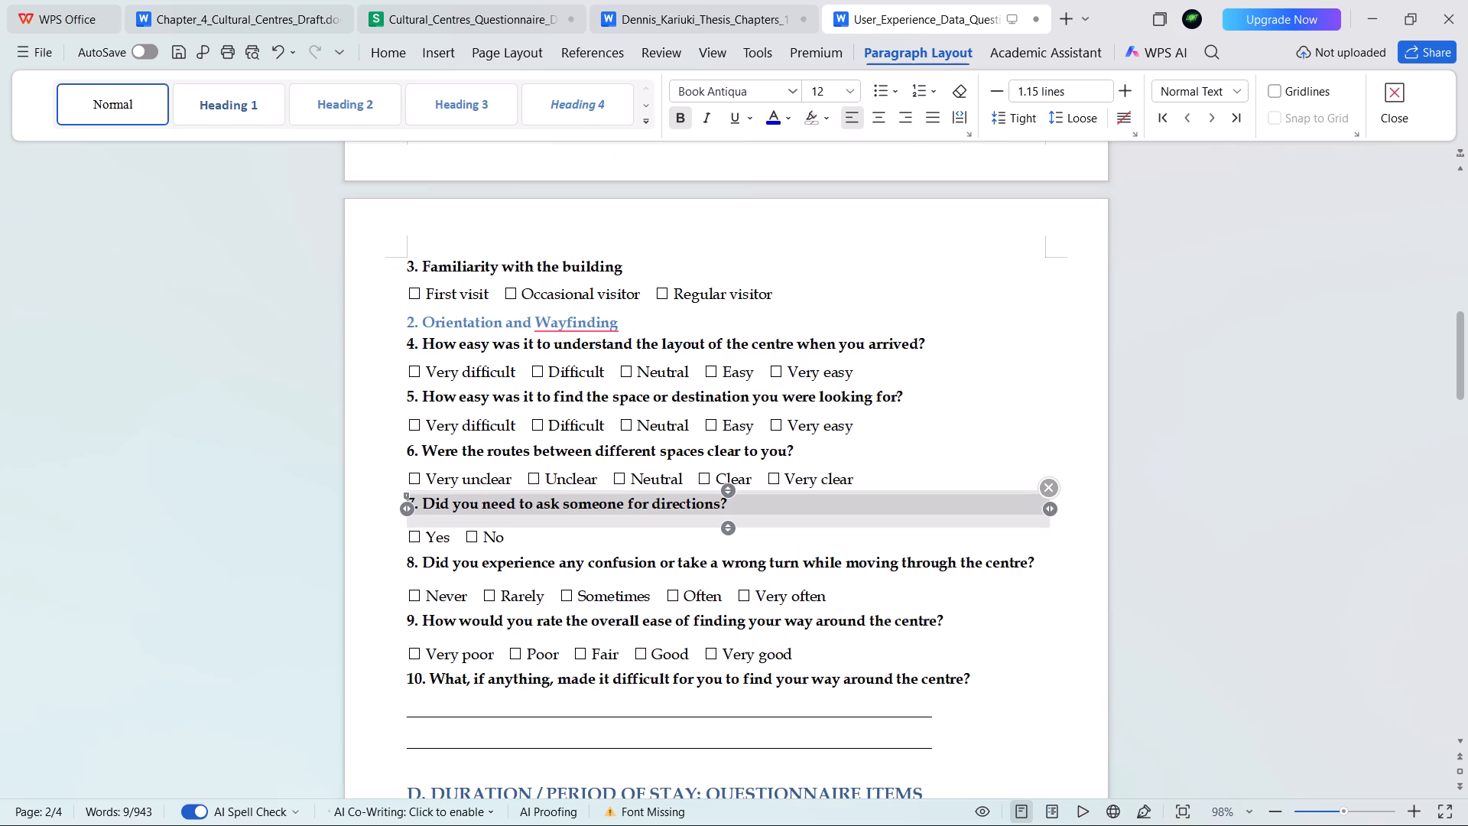
{"action": "left_click", "coordinate": [730, 530]}
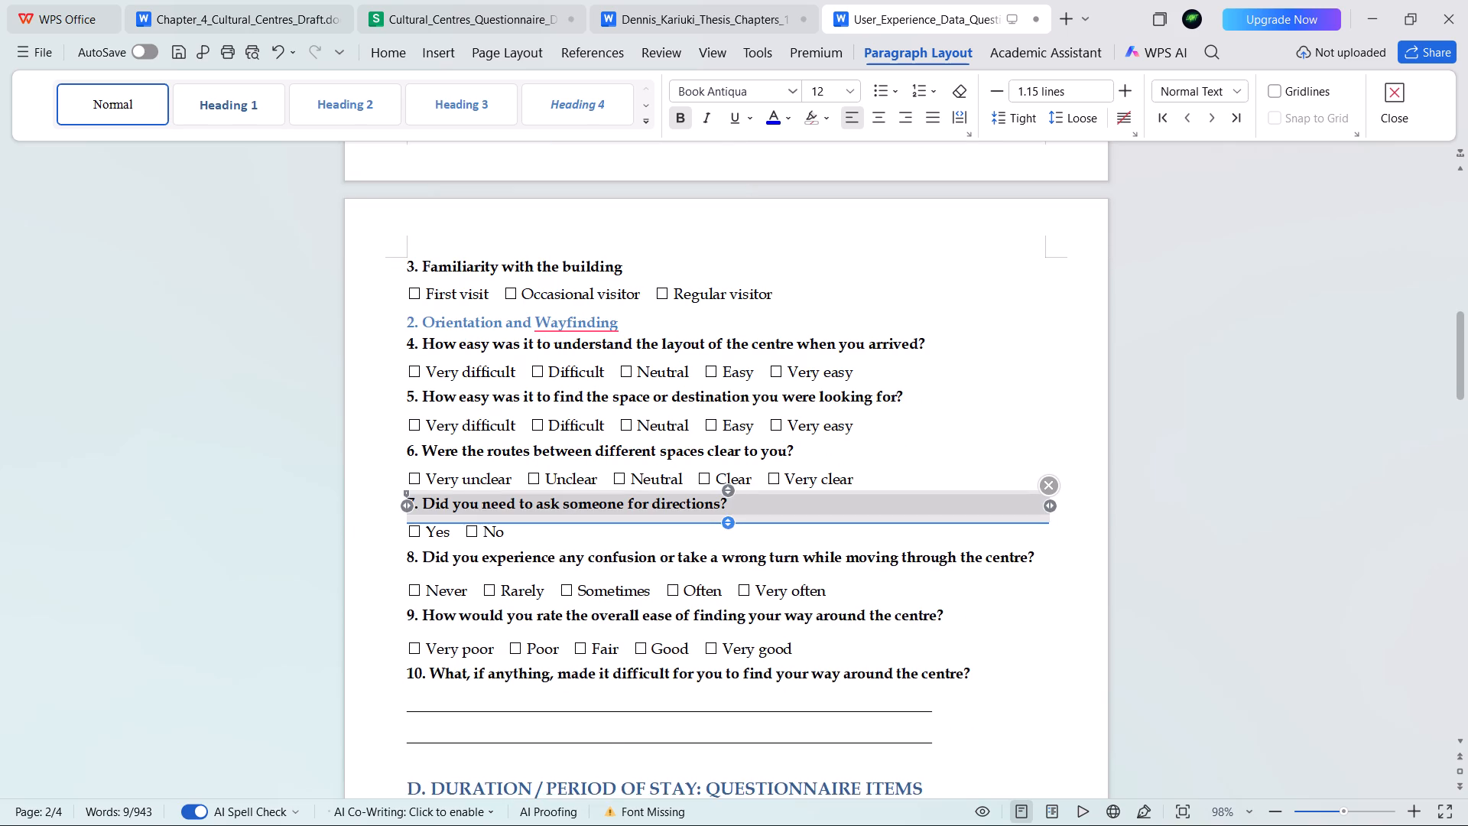
{"action": "scroll", "coordinate": [671, 506], "scroll_direction": "down", "scroll_amount": 2}
{"action": "left_click", "coordinate": [615, 418]}
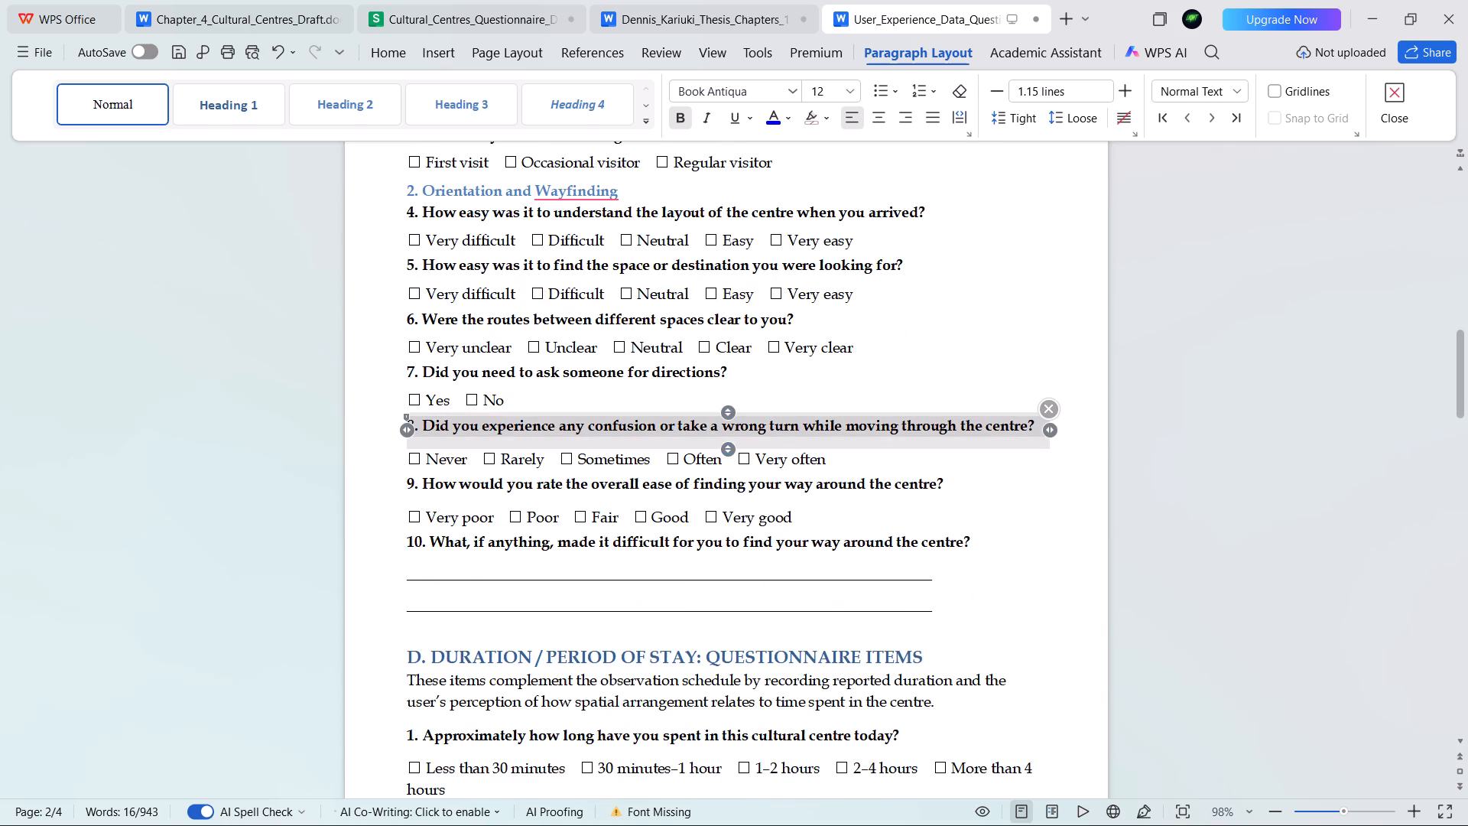
{"action": "left_click_drag", "start_coordinate": [729, 447], "coordinate": [733, 439]}
{"action": "left_click", "coordinate": [708, 476]}
{"action": "left_click_drag", "start_coordinate": [727, 503], "coordinate": [728, 499]}
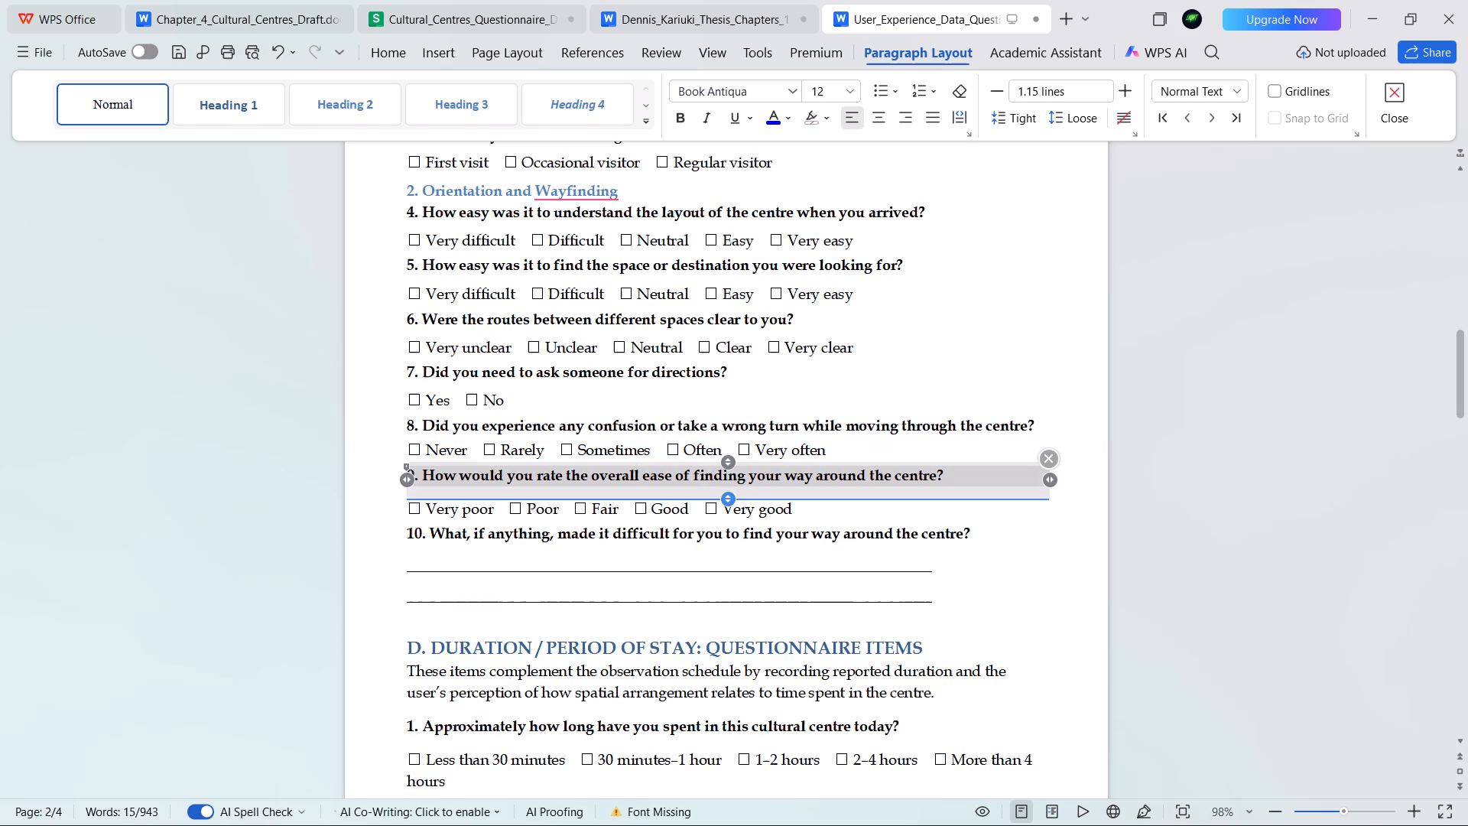
{"action": "left_click_drag", "start_coordinate": [728, 499], "coordinate": [729, 495]}
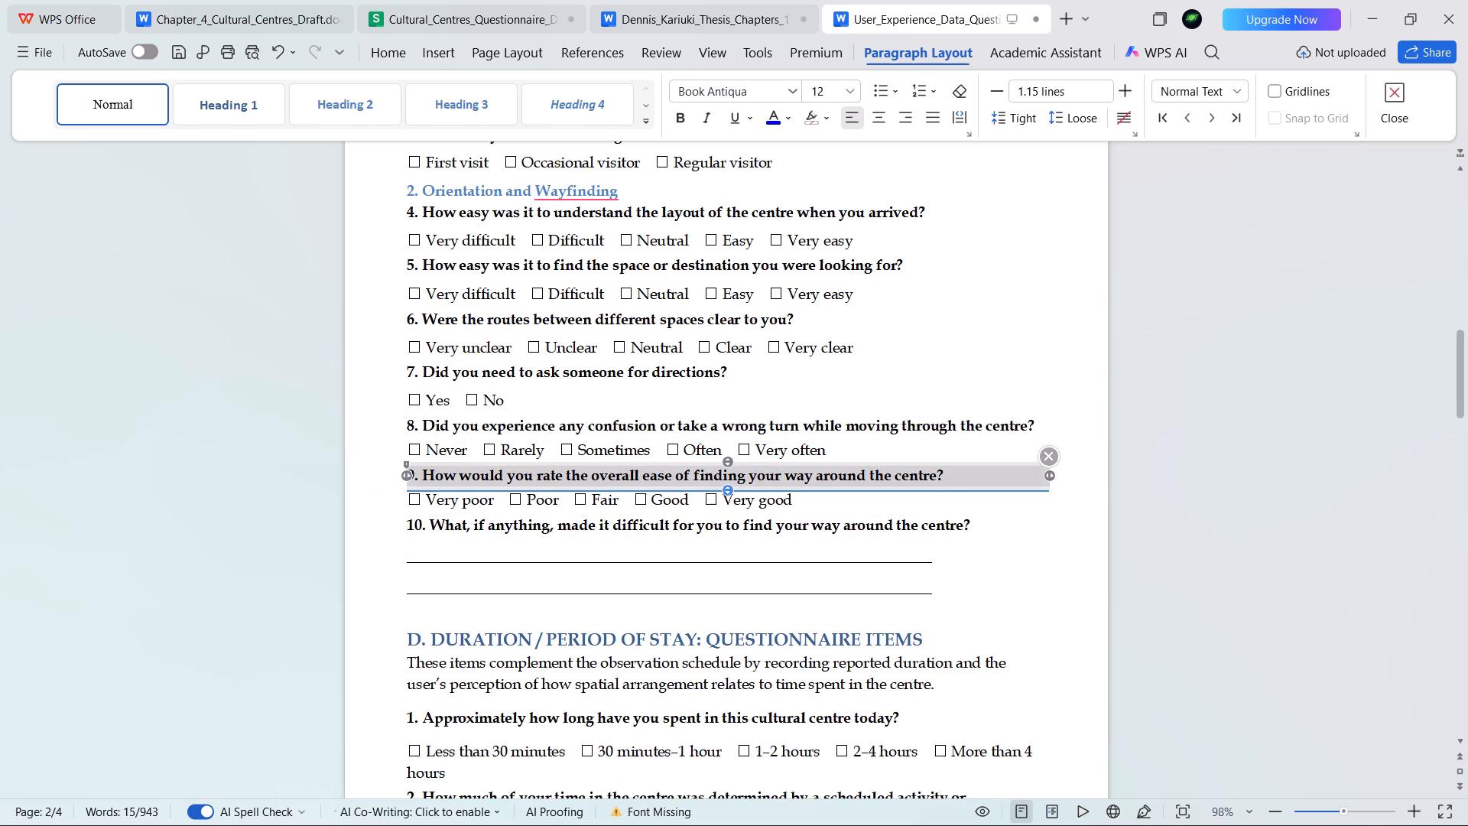
Slightly tighten the space after question 10 and reduce the gap between its second answer line and the section D heading.
{"action": "left_click", "coordinate": [720, 519]}
{"action": "left_click_drag", "start_coordinate": [733, 548], "coordinate": [732, 538]}
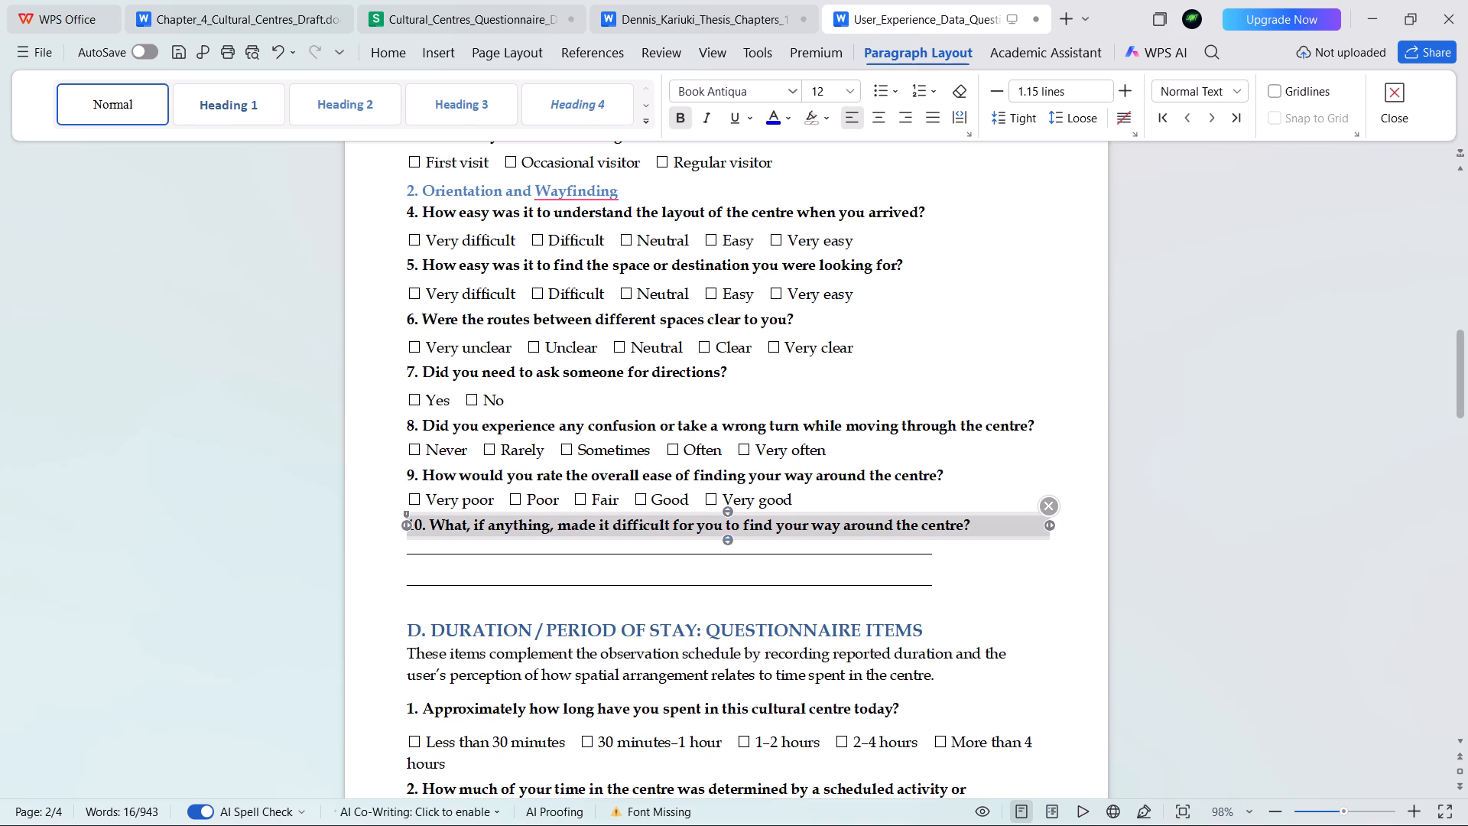
{"action": "left_click", "coordinate": [729, 538]}
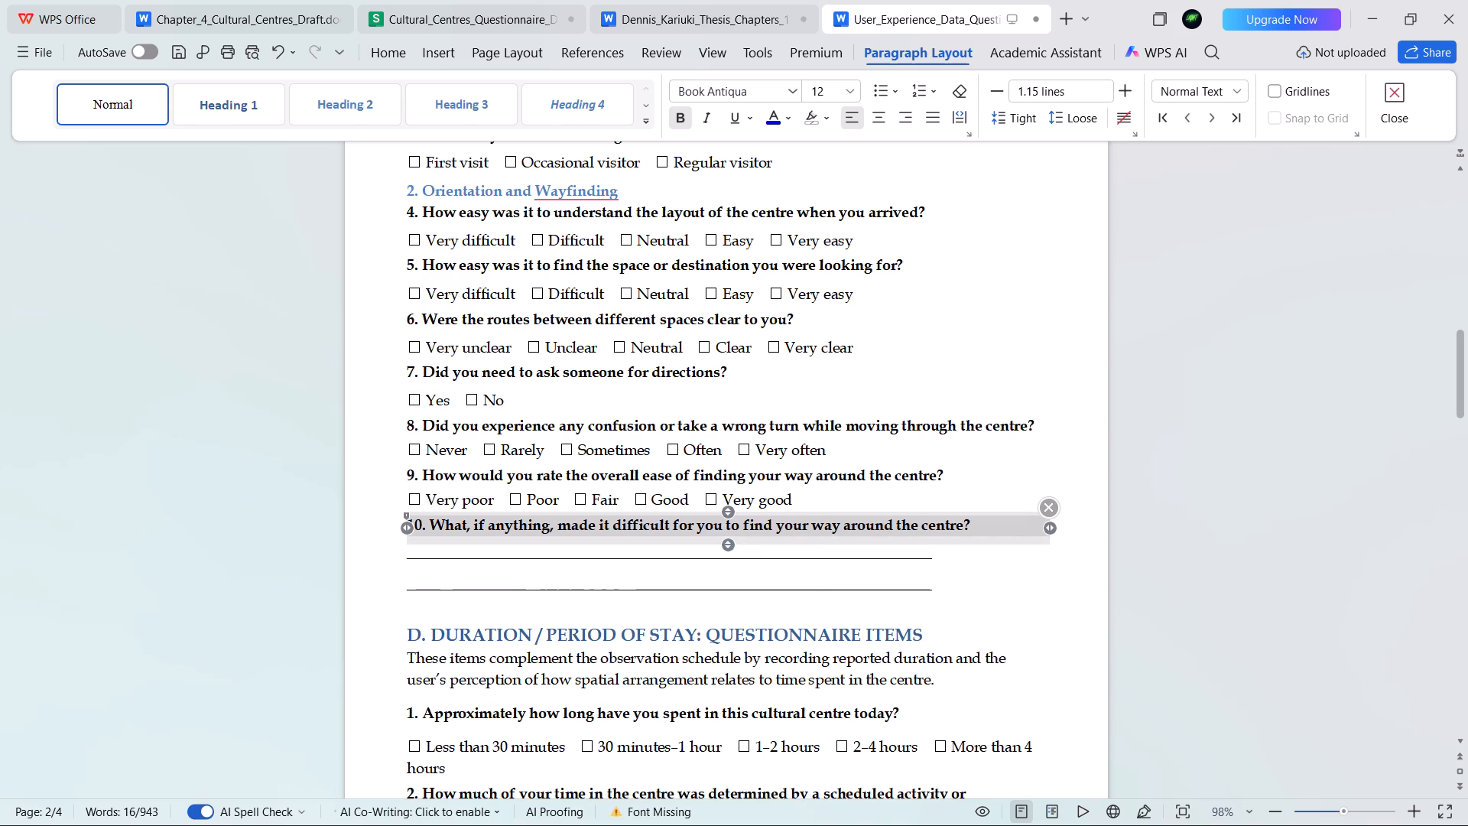
{"action": "left_click", "coordinate": [728, 593]}
{"action": "left_click_drag", "start_coordinate": [728, 628], "coordinate": [730, 617]}
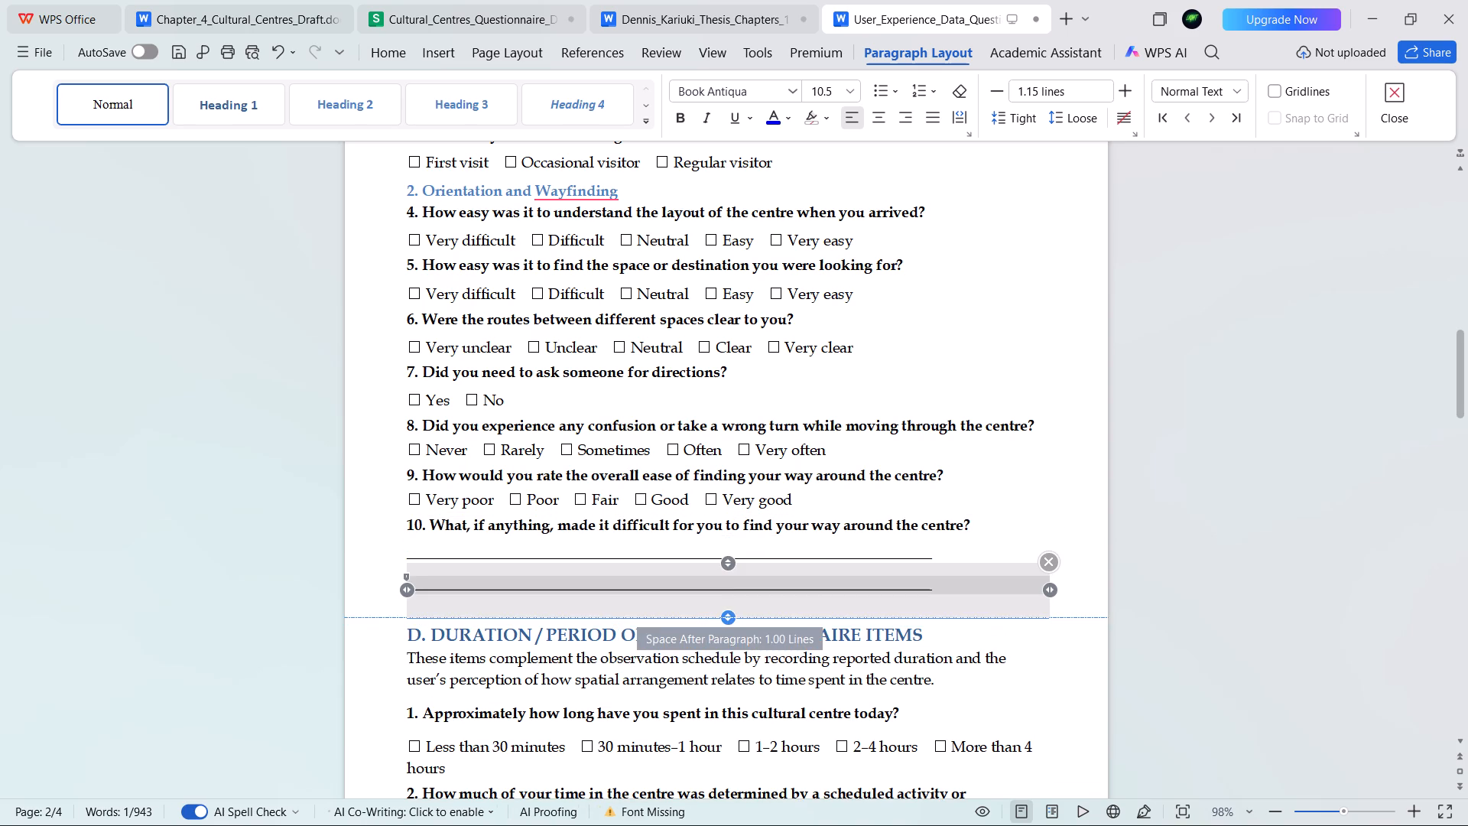
{"action": "left_click_drag", "start_coordinate": [730, 617], "coordinate": [732, 616]}
In section D on duration of stay, slightly reduce the space after questions 1 and 2.
{"action": "scroll", "coordinate": [632, 470], "scroll_direction": "down", "scroll_amount": 4}
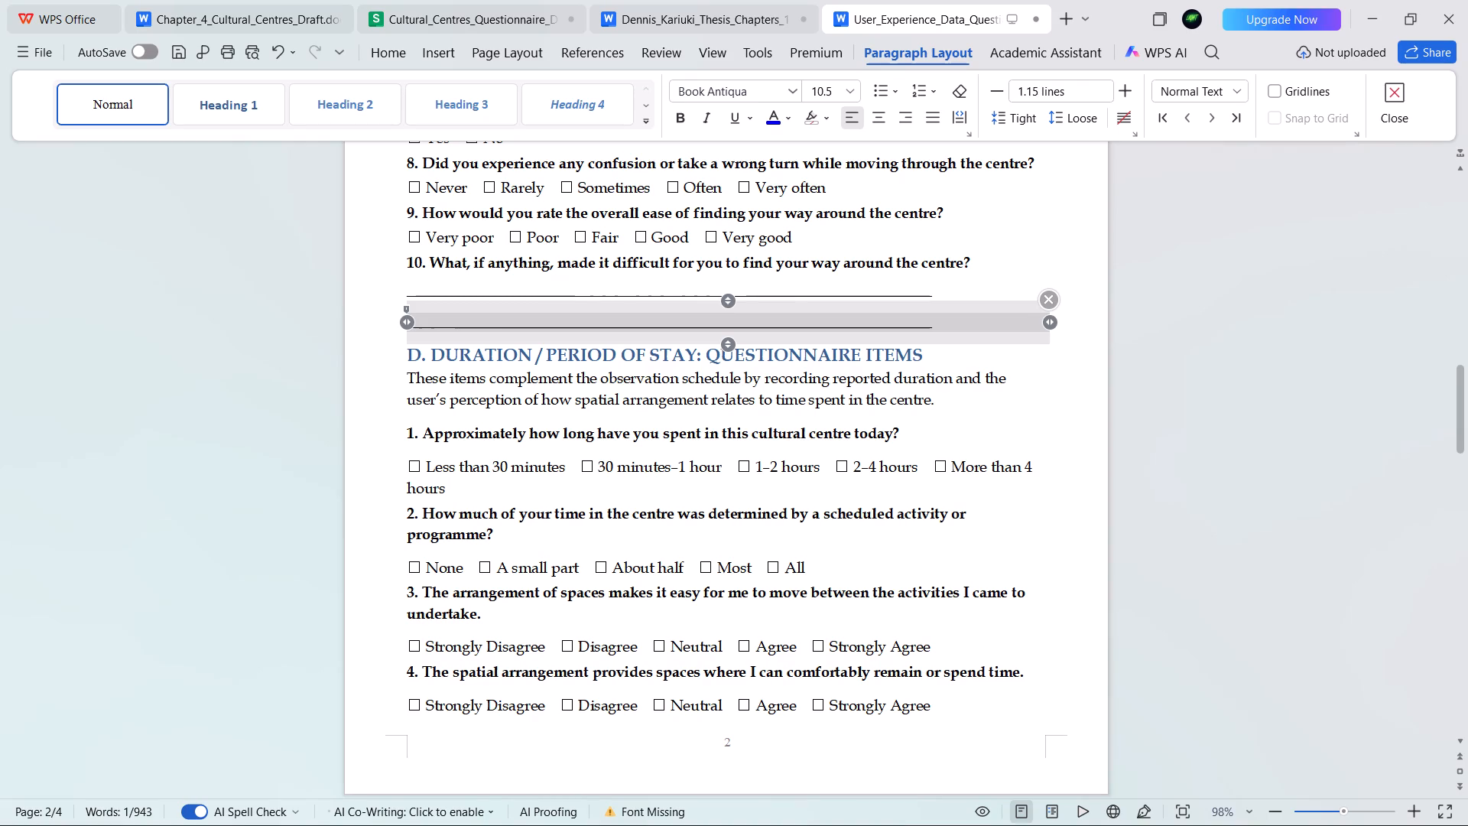
{"action": "left_click", "coordinate": [743, 425]}
{"action": "left_click", "coordinate": [730, 460]}
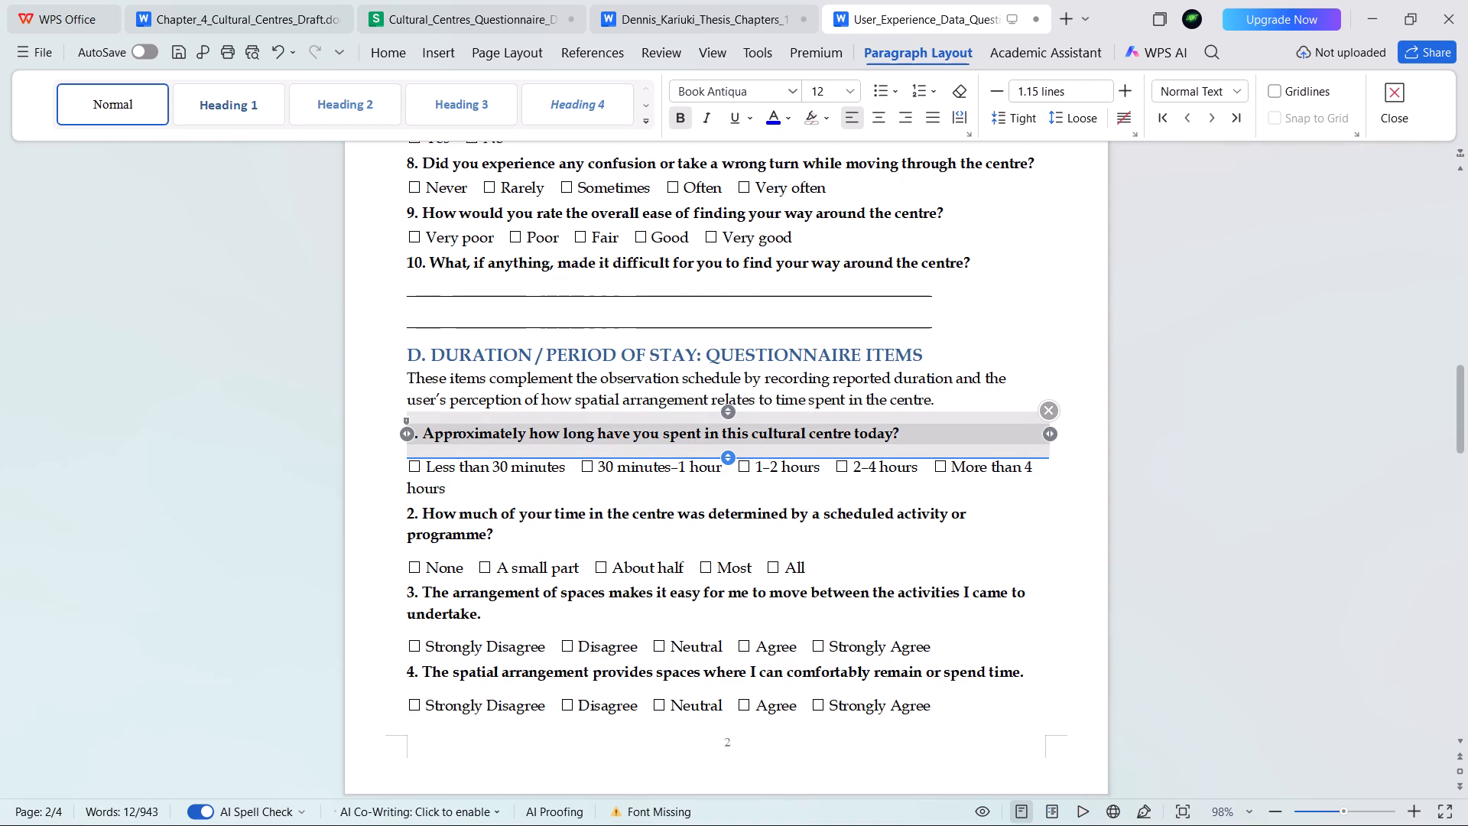
{"action": "left_click", "coordinate": [726, 500]}
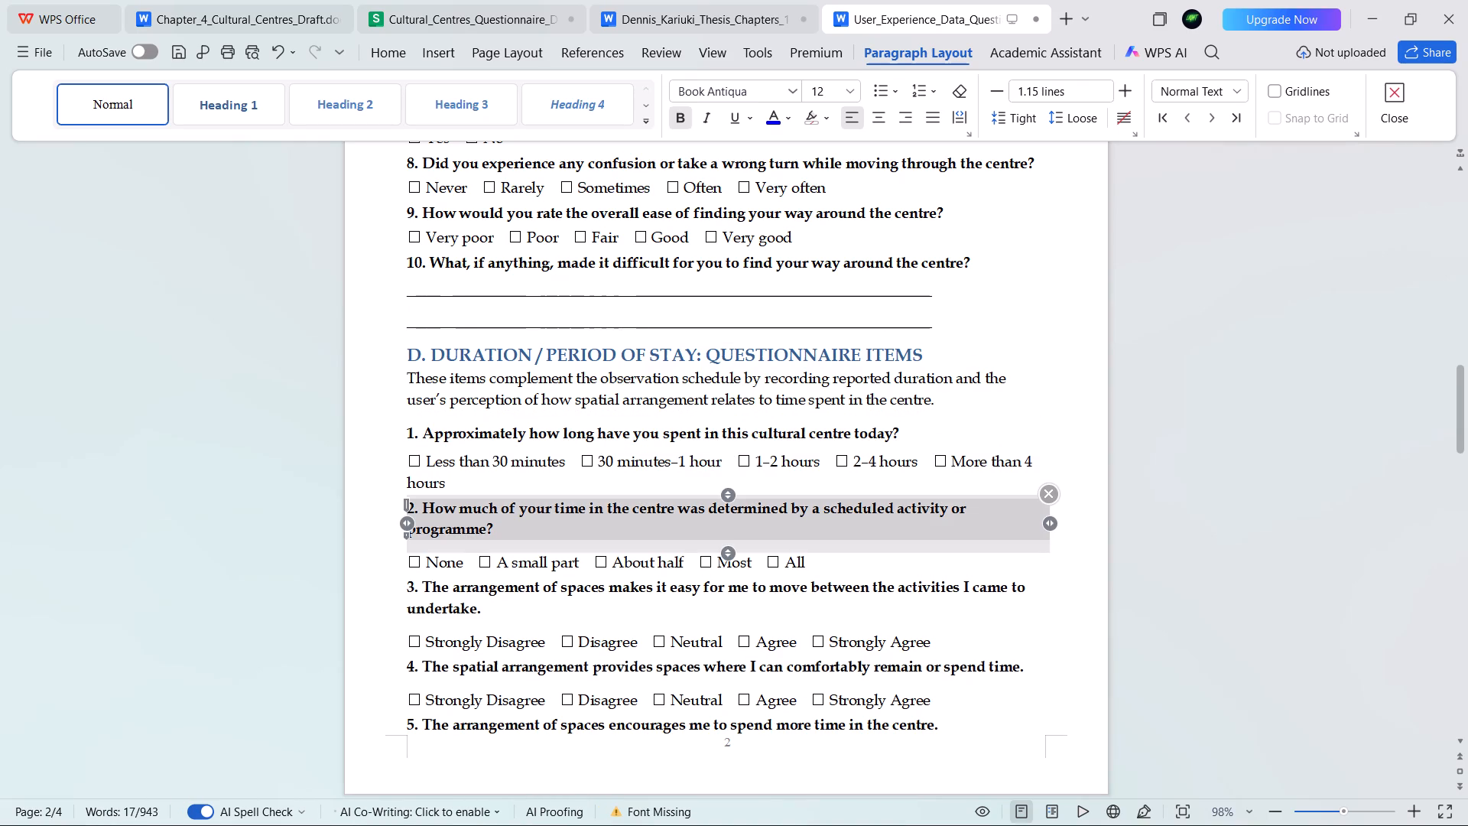
{"action": "left_click_drag", "start_coordinate": [725, 555], "coordinate": [733, 550]}
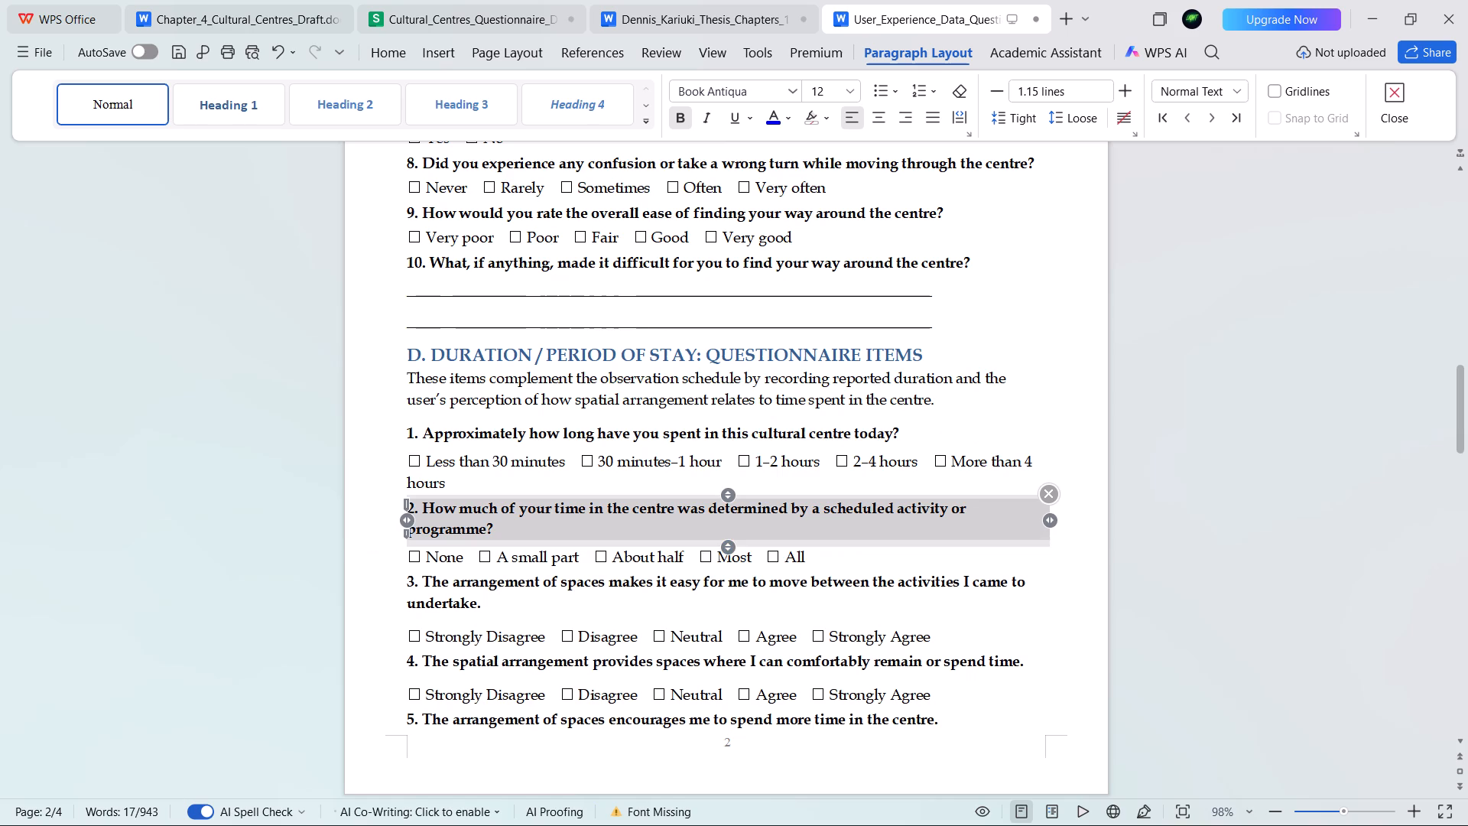
Tighten the space after section D questions 3, 4 and 6, using about 0.35 lines for question 3.
{"action": "left_click", "coordinate": [693, 586]}
{"action": "left_click", "coordinate": [729, 627]}
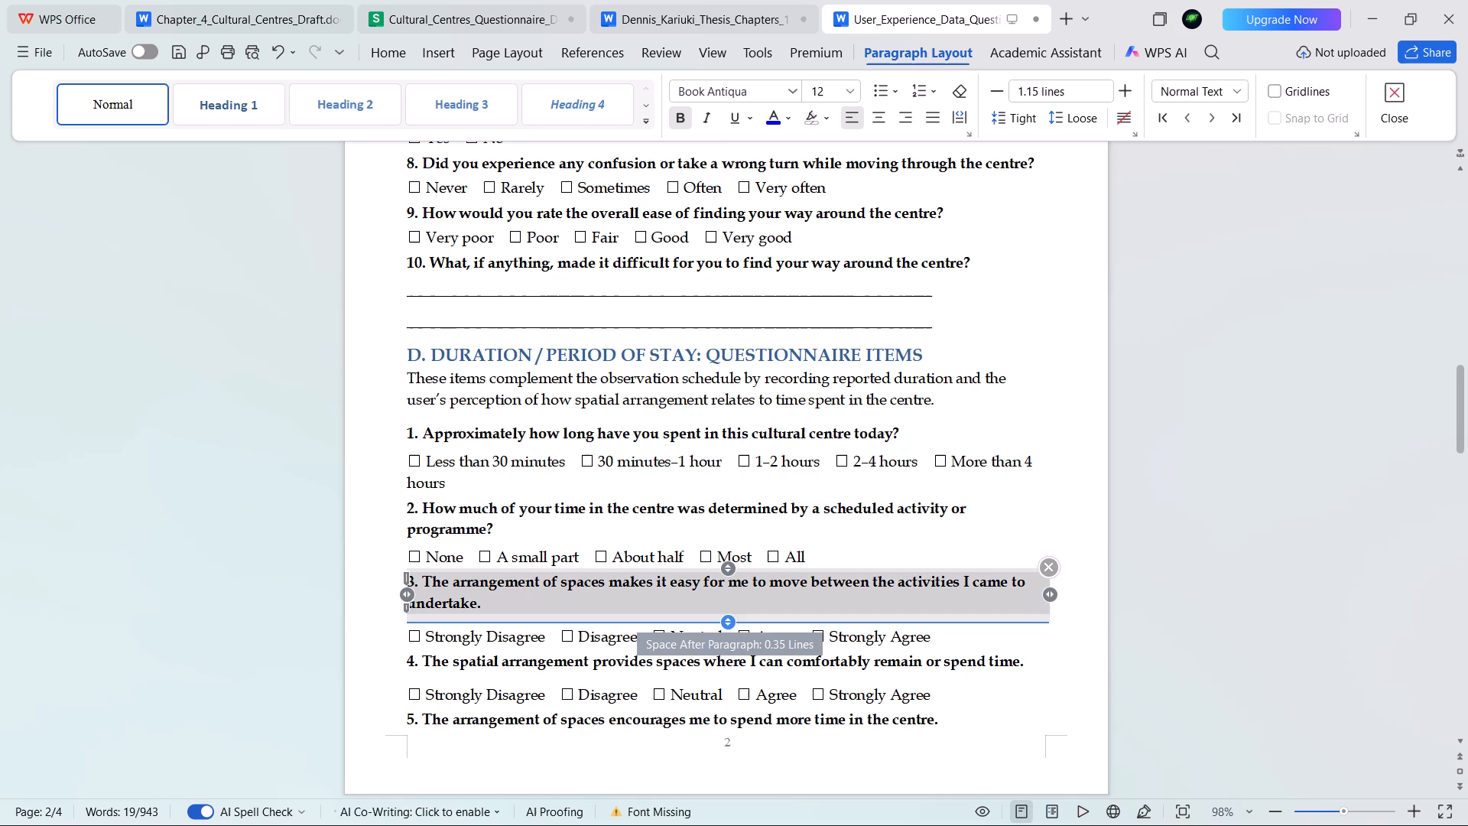
{"action": "scroll", "coordinate": [721, 534], "scroll_direction": "down", "scroll_amount": 2}
{"action": "left_click", "coordinate": [727, 522]}
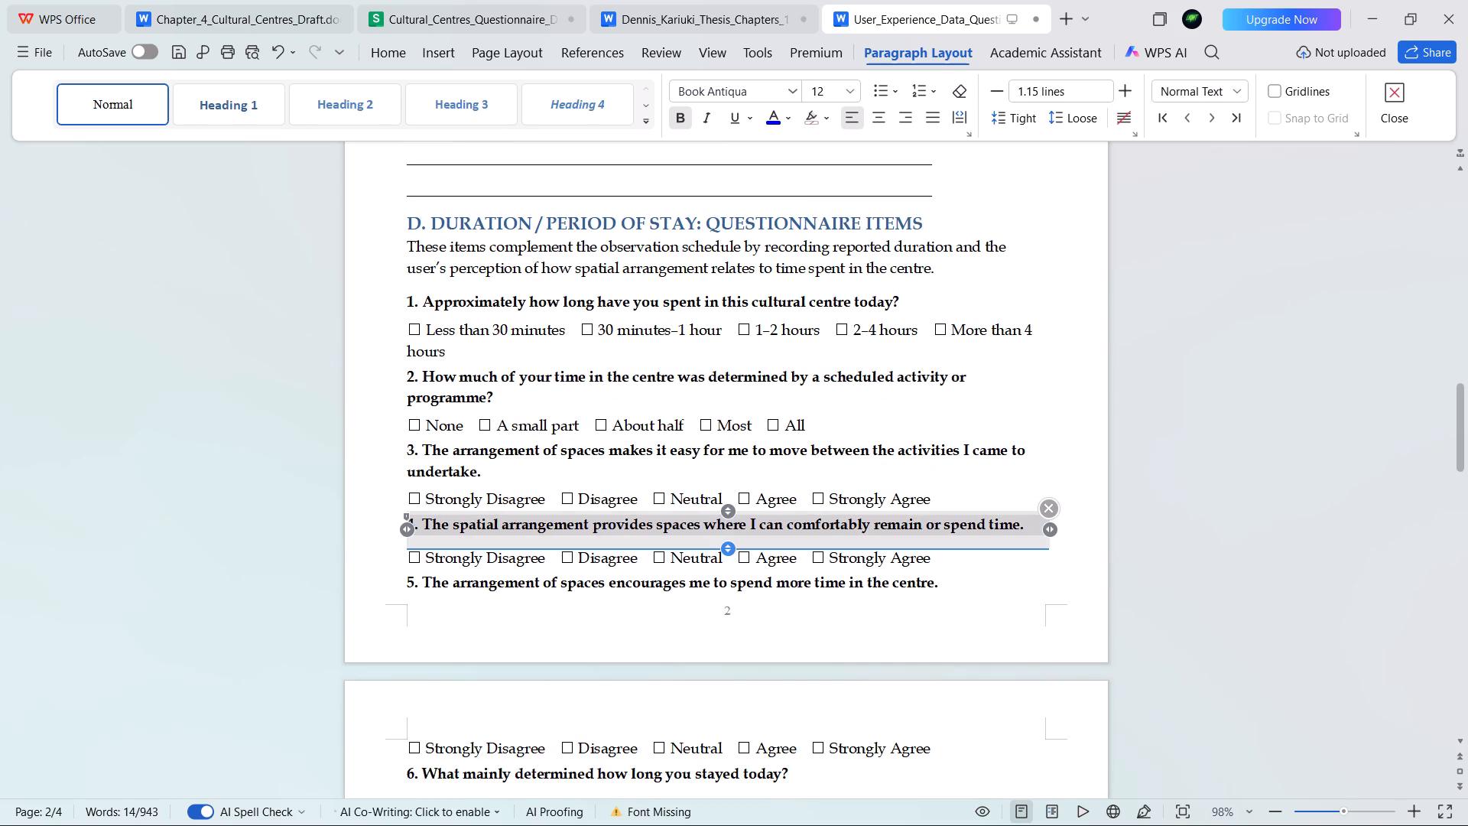
{"action": "left_click", "coordinate": [731, 550]}
{"action": "scroll", "coordinate": [723, 536], "scroll_direction": "down", "scroll_amount": 1}
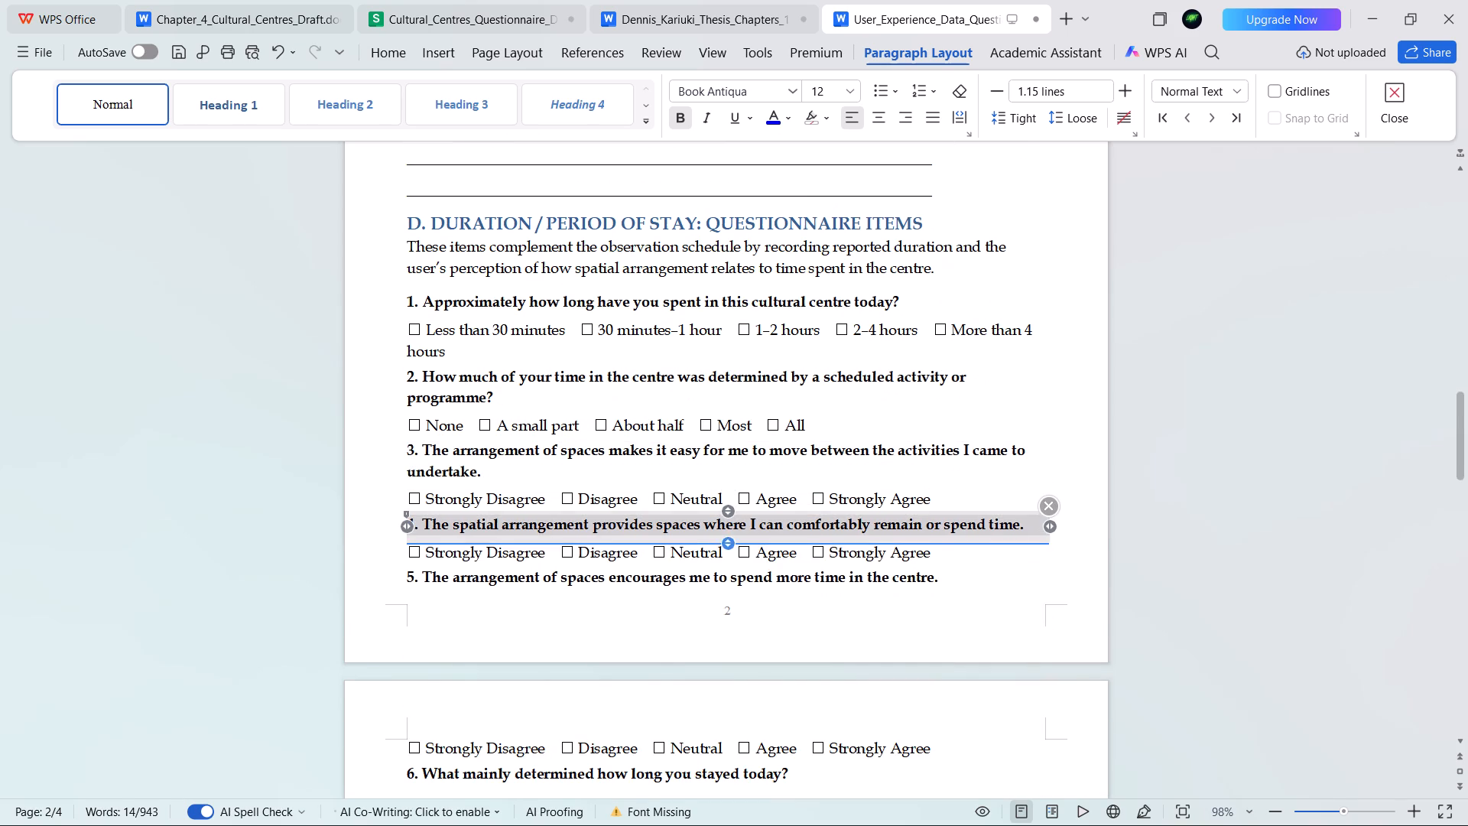
{"action": "scroll", "coordinate": [723, 536], "scroll_direction": "down", "scroll_amount": 1}
{"action": "left_click", "coordinate": [628, 637]}
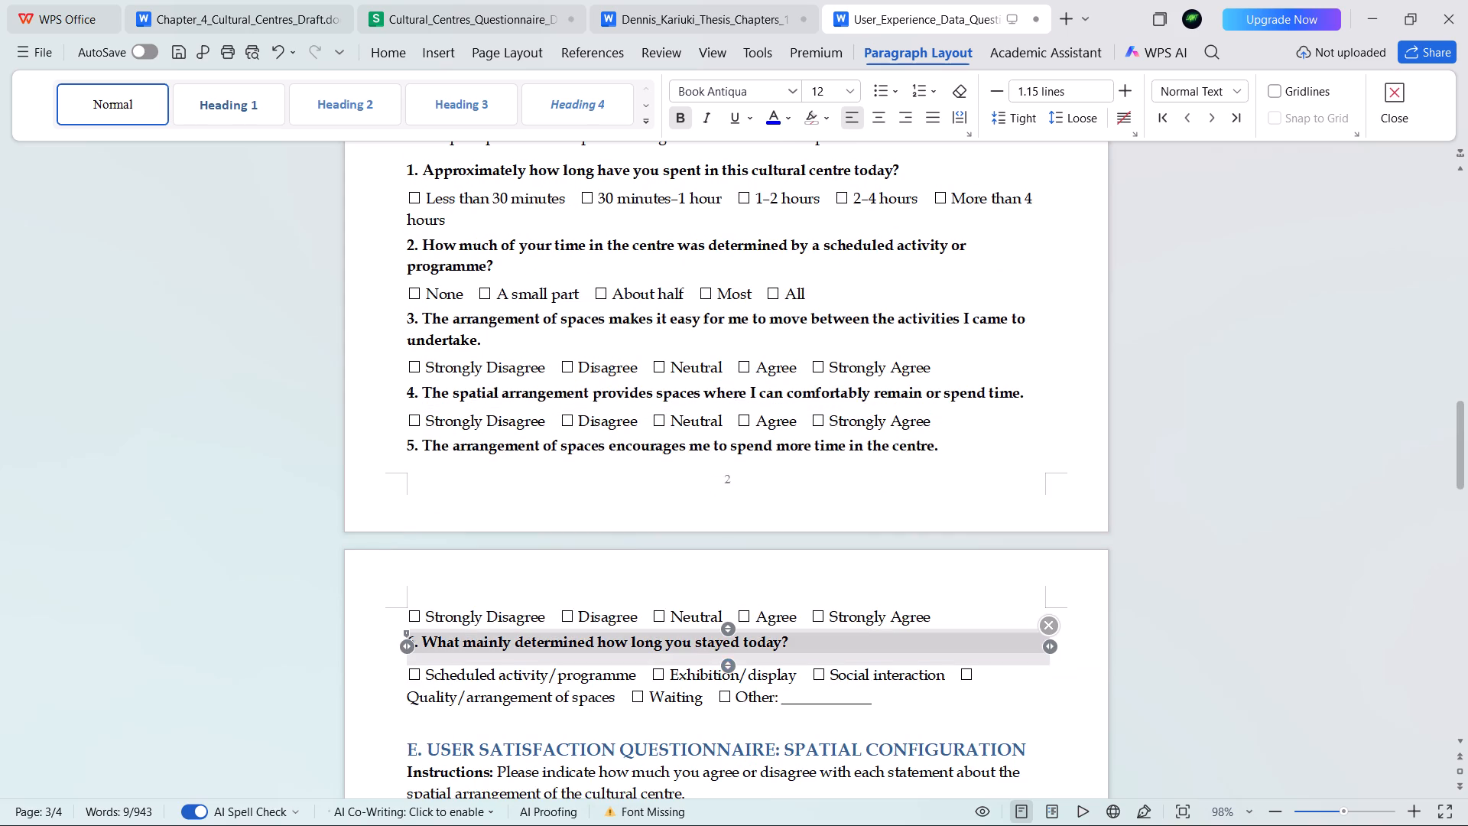
{"action": "left_click", "coordinate": [730, 667]}
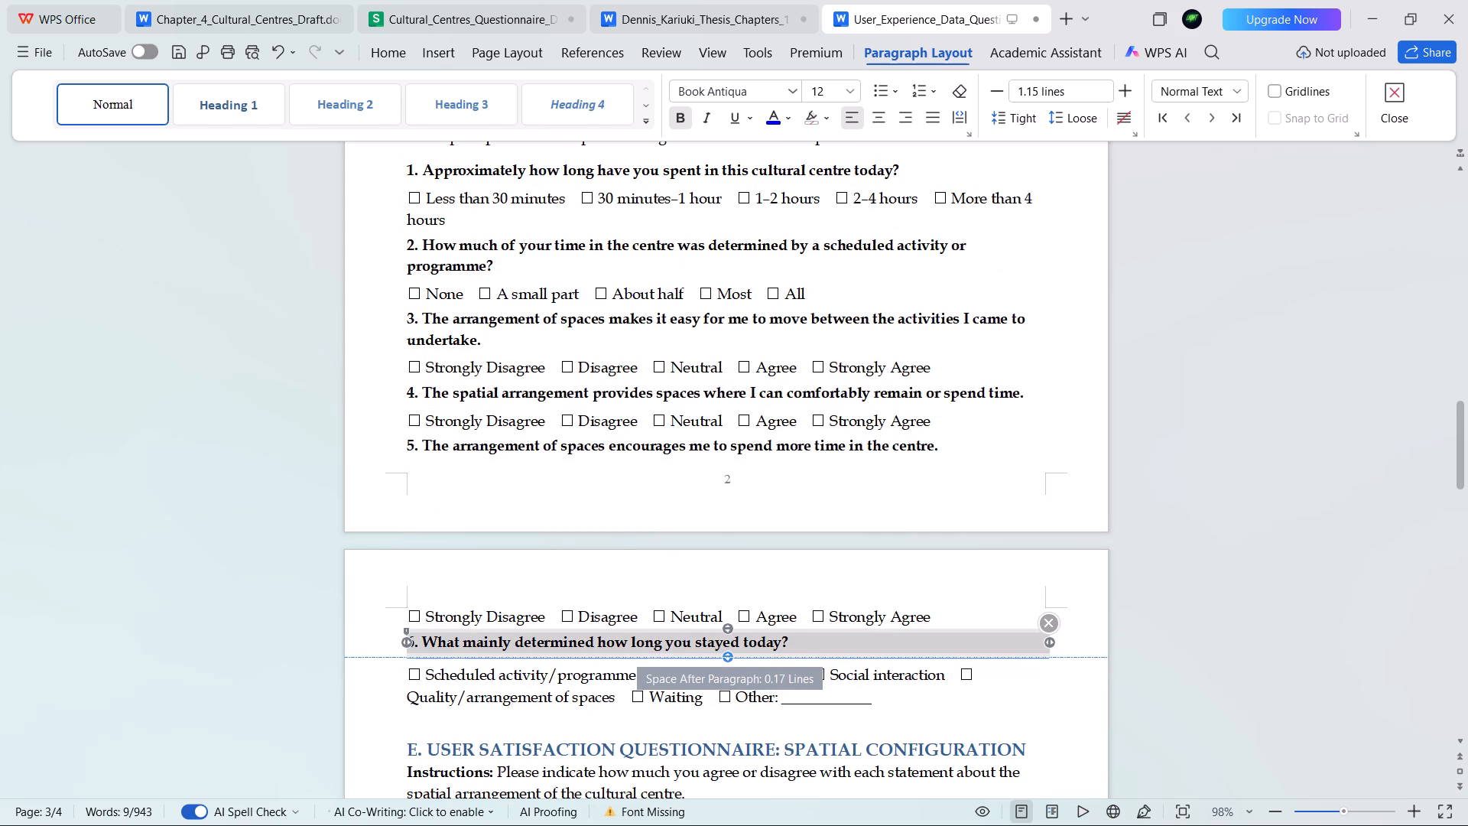
Reduce the space before the "E. User Satisfaction Questionnaire: Spatial Configuration" heading.
{"action": "scroll", "coordinate": [716, 563], "scroll_direction": "down", "scroll_amount": 4}
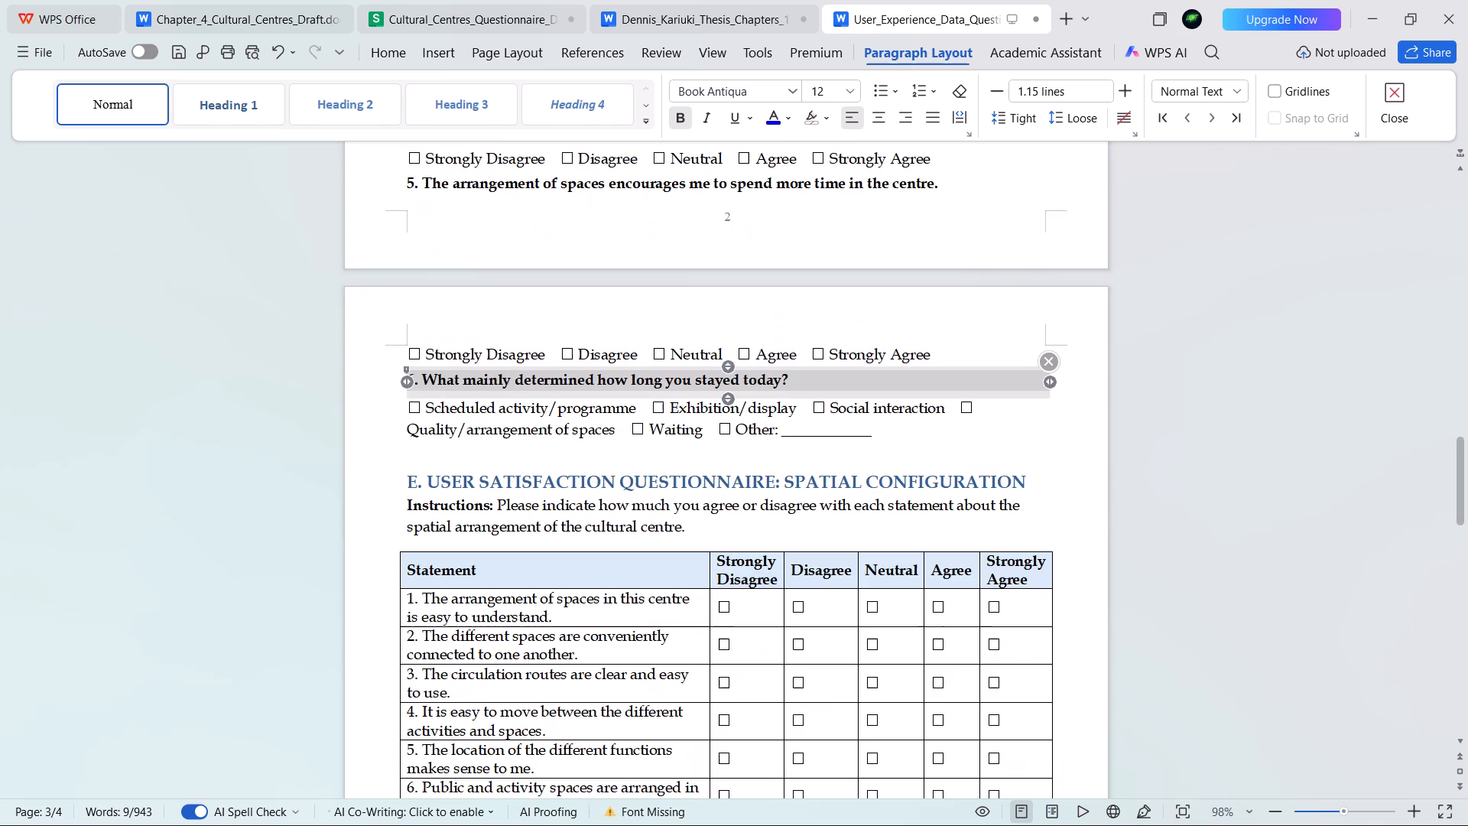
{"action": "scroll", "coordinate": [718, 529], "scroll_direction": "down", "scroll_amount": 1}
{"action": "left_click", "coordinate": [722, 380]}
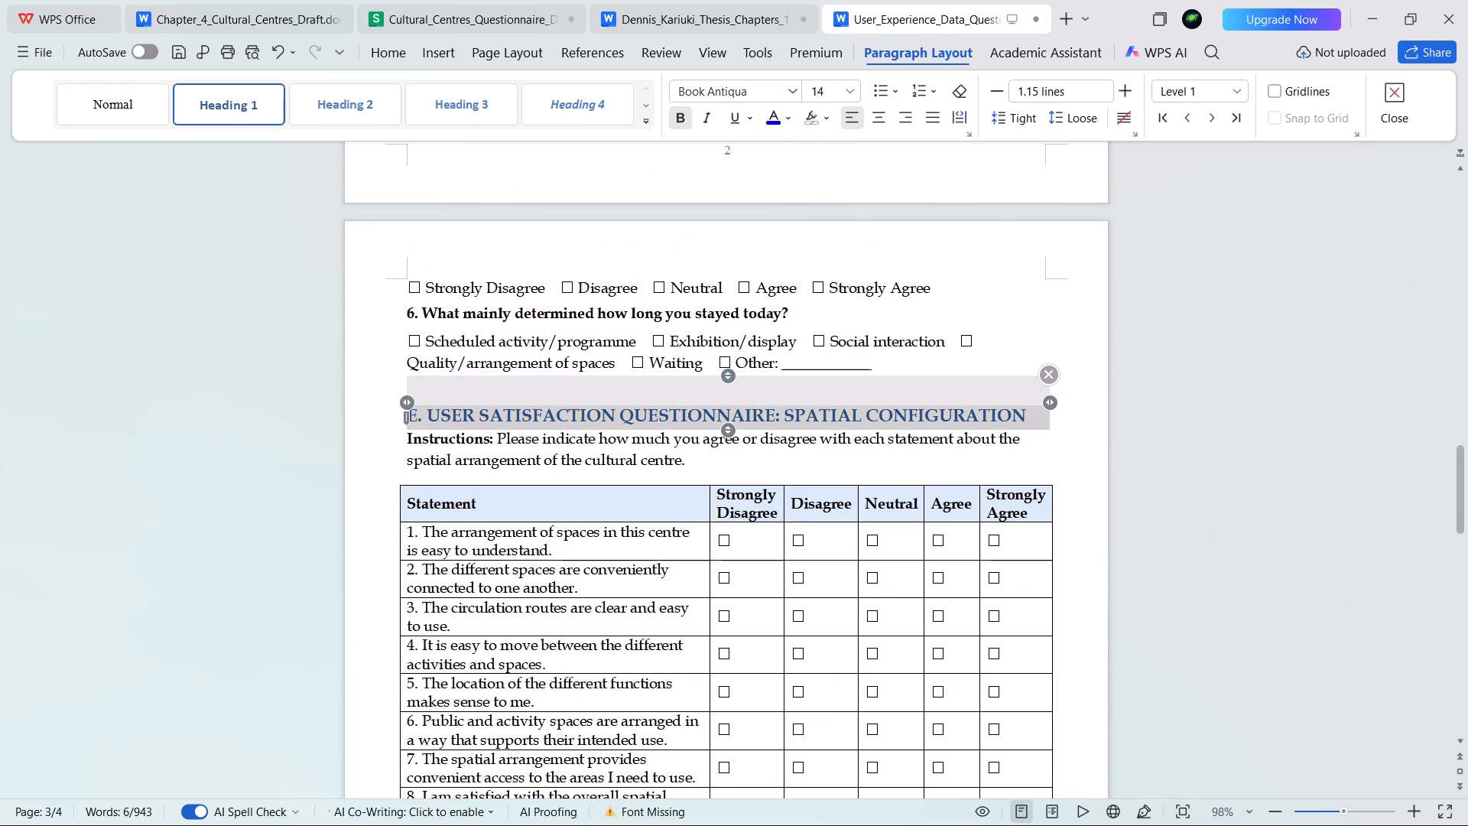
{"action": "left_click_drag", "start_coordinate": [729, 373], "coordinate": [729, 385]}
{"action": "scroll", "coordinate": [716, 395], "scroll_direction": "down", "scroll_amount": 1}
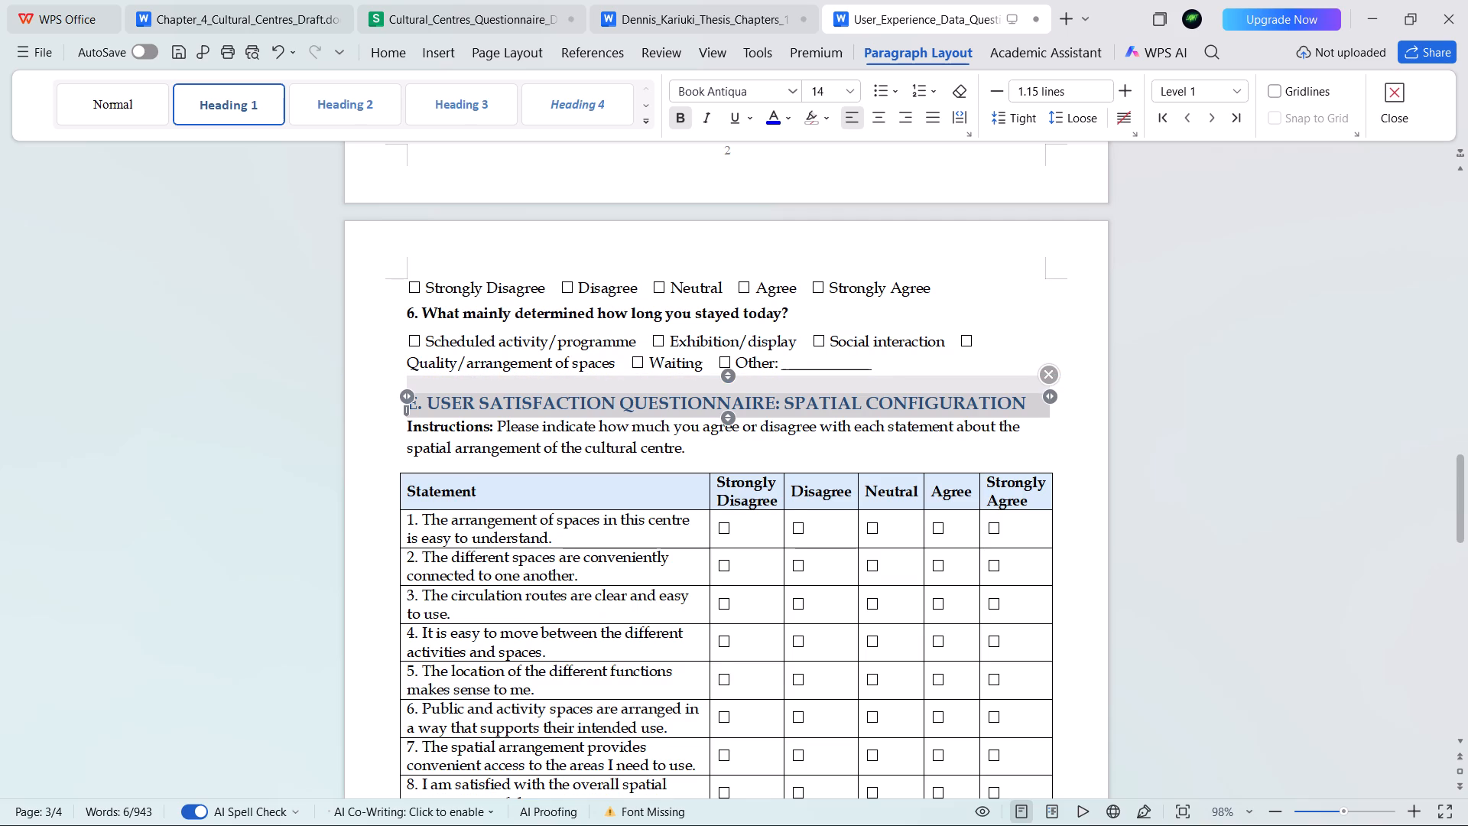
Tighten the space before the "Overall satisfaction" heading and before its row of rating options.
{"action": "scroll", "coordinate": [656, 393], "scroll_direction": "down", "scroll_amount": 4}
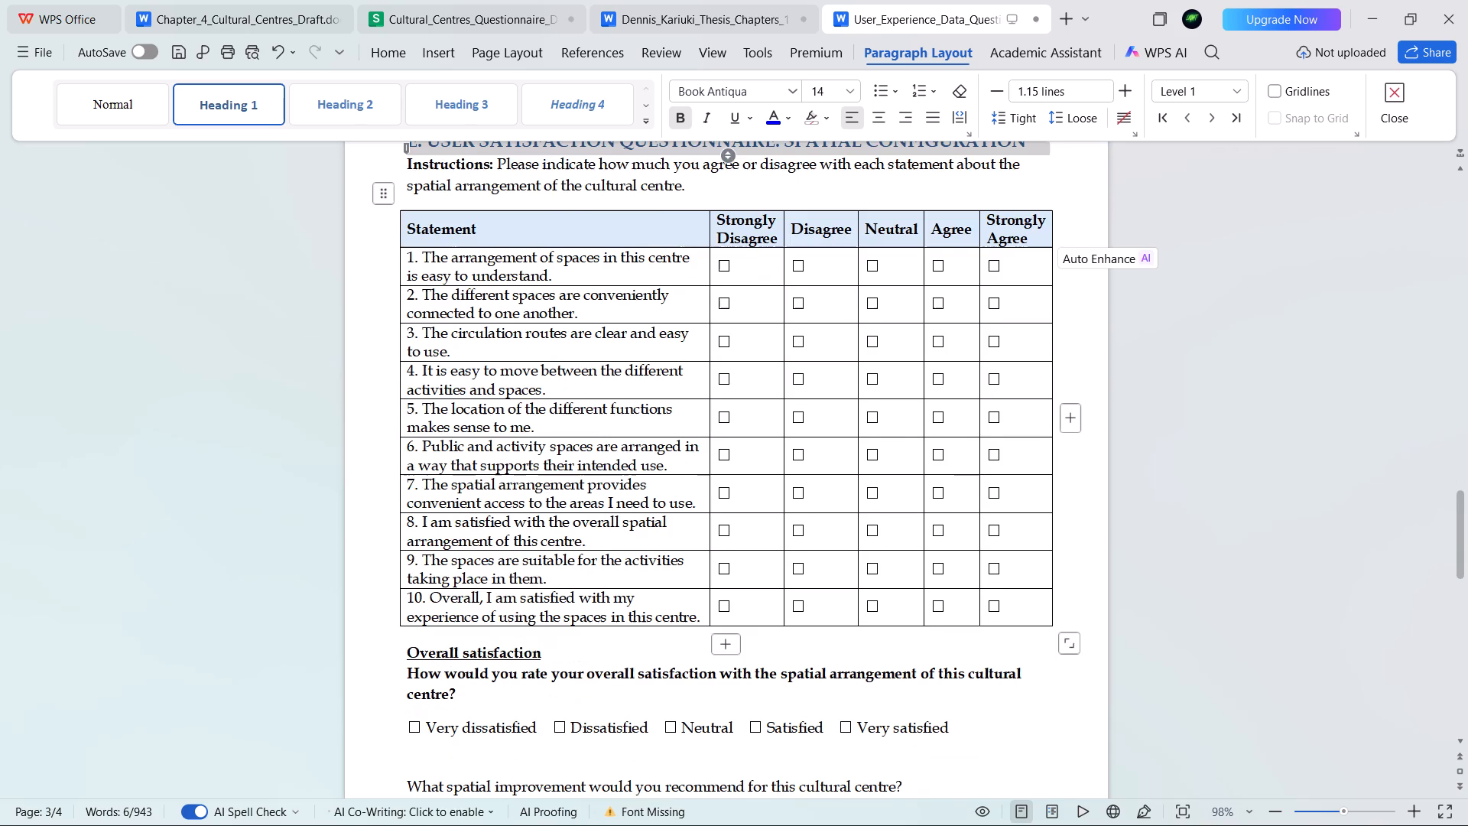
{"action": "scroll", "coordinate": [659, 435], "scroll_direction": "down", "scroll_amount": 2}
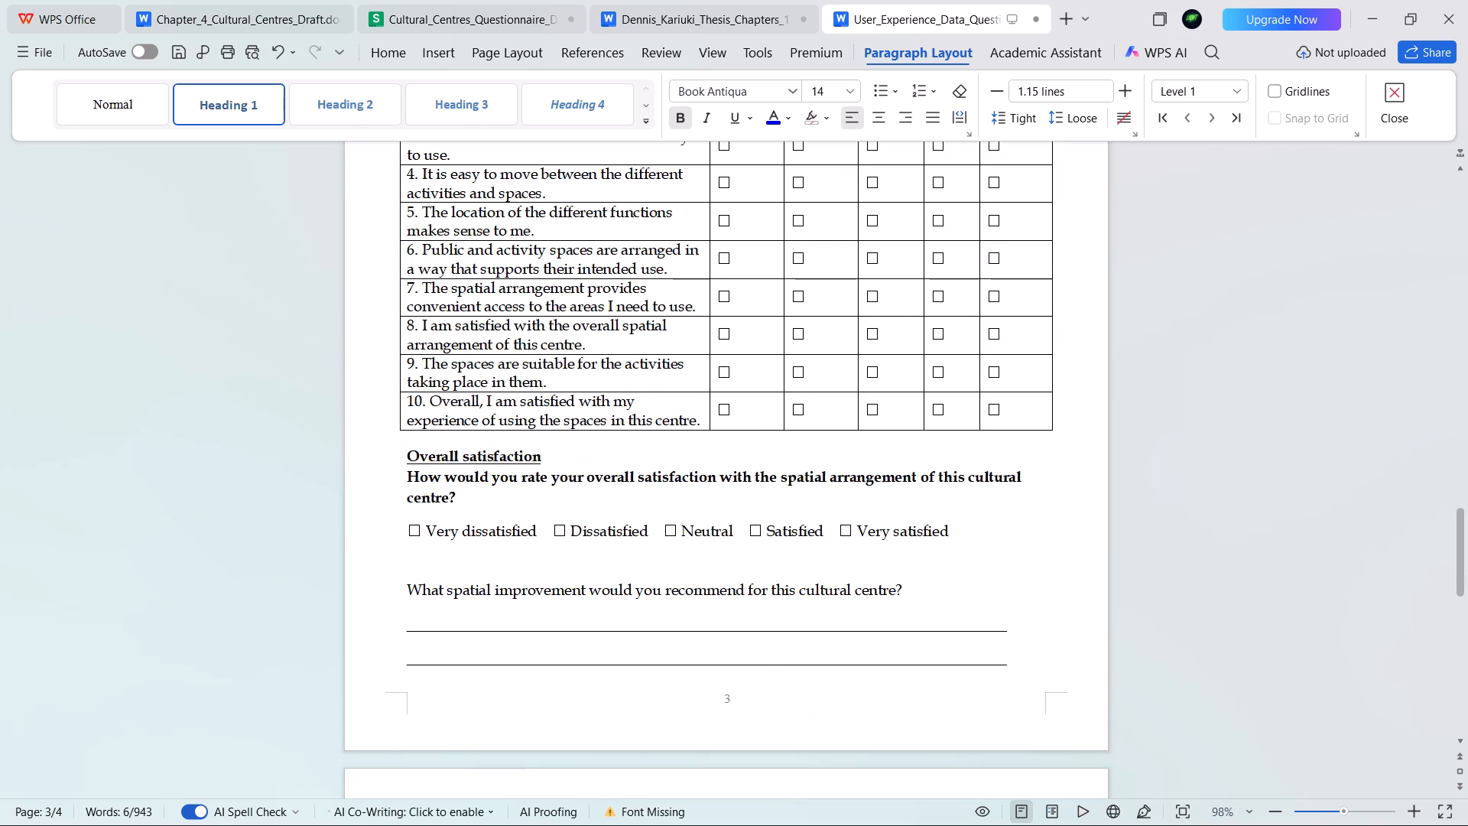
{"action": "left_click", "coordinate": [595, 459]}
{"action": "left_click_drag", "start_coordinate": [728, 429], "coordinate": [729, 430]}
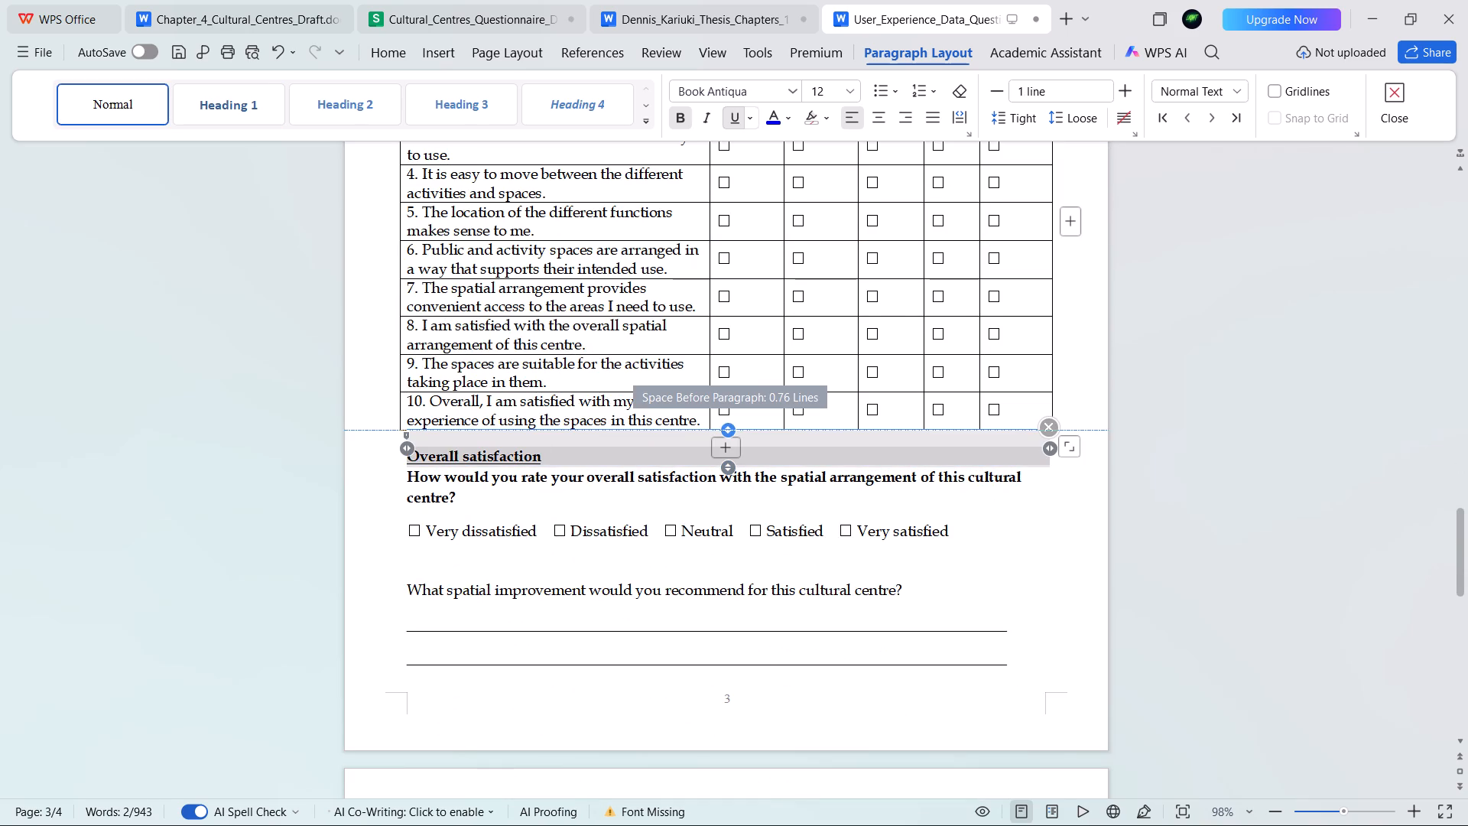
{"action": "left_click_drag", "start_coordinate": [729, 430], "coordinate": [729, 436]}
{"action": "left_click", "coordinate": [586, 521]}
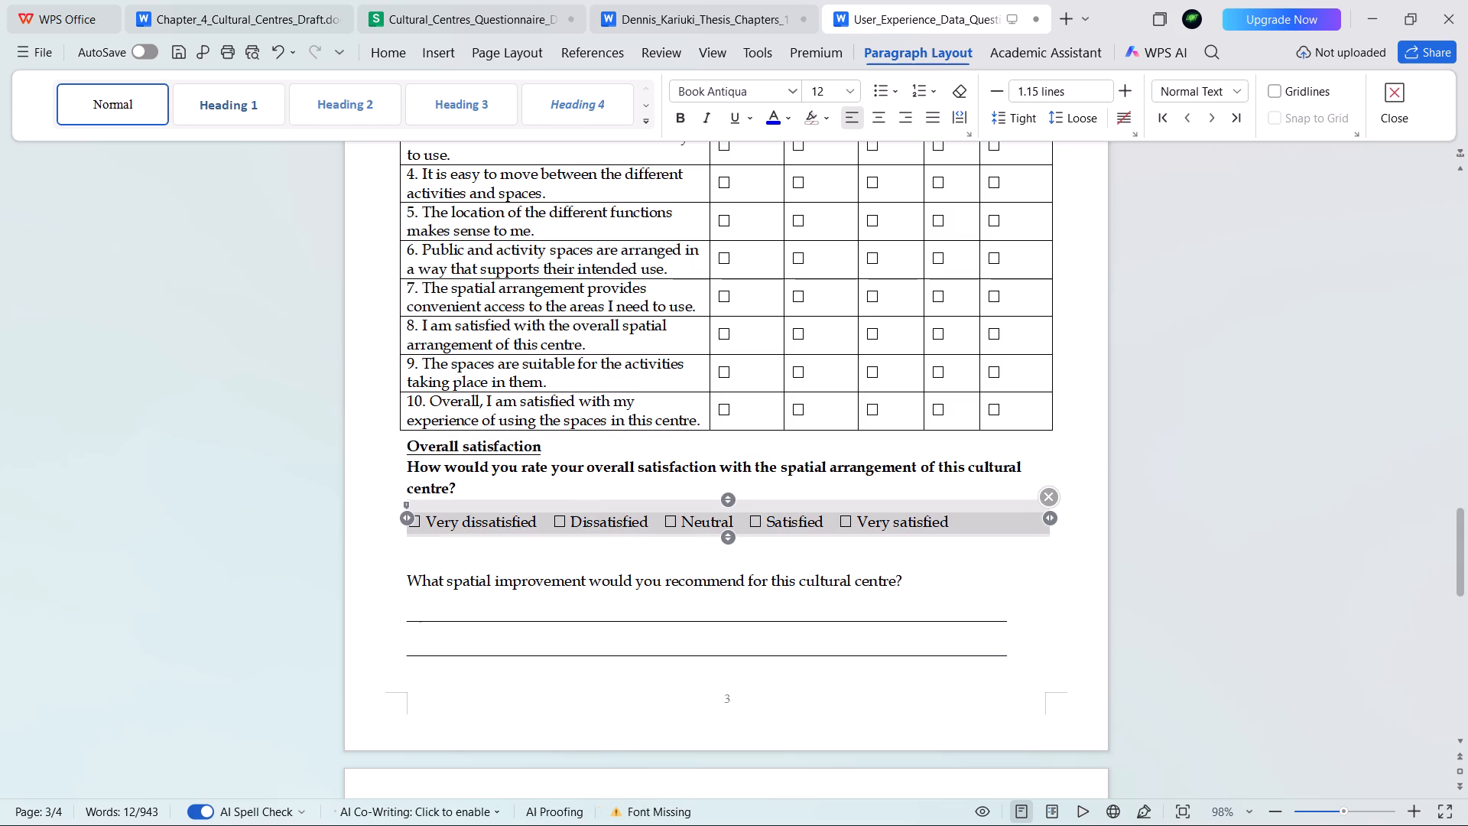
{"action": "left_click", "coordinate": [723, 499]}
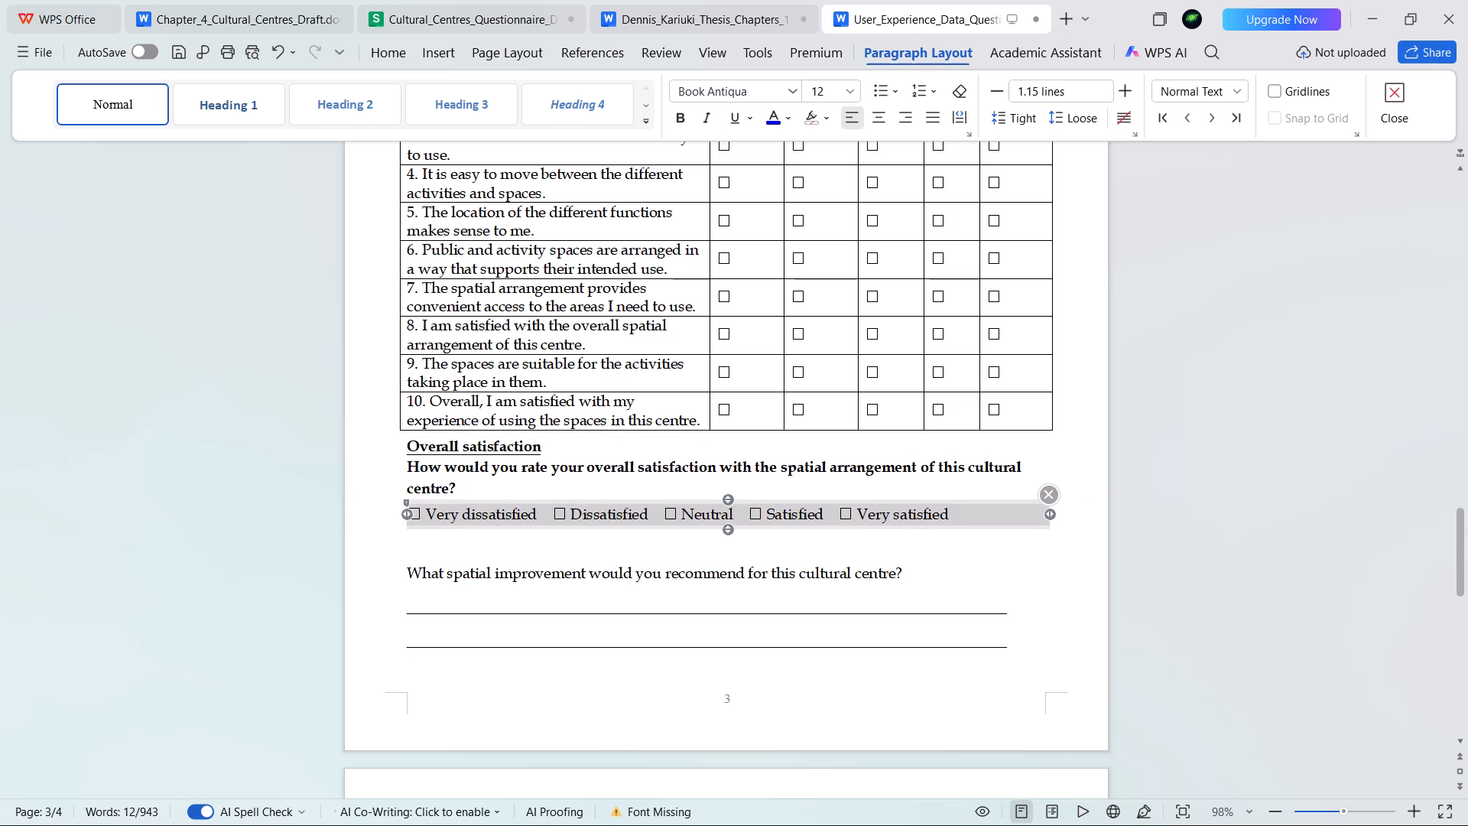
Remove the blank line between the satisfaction rating options and the spatial improvement question.
{"action": "left_click", "coordinate": [714, 544]}
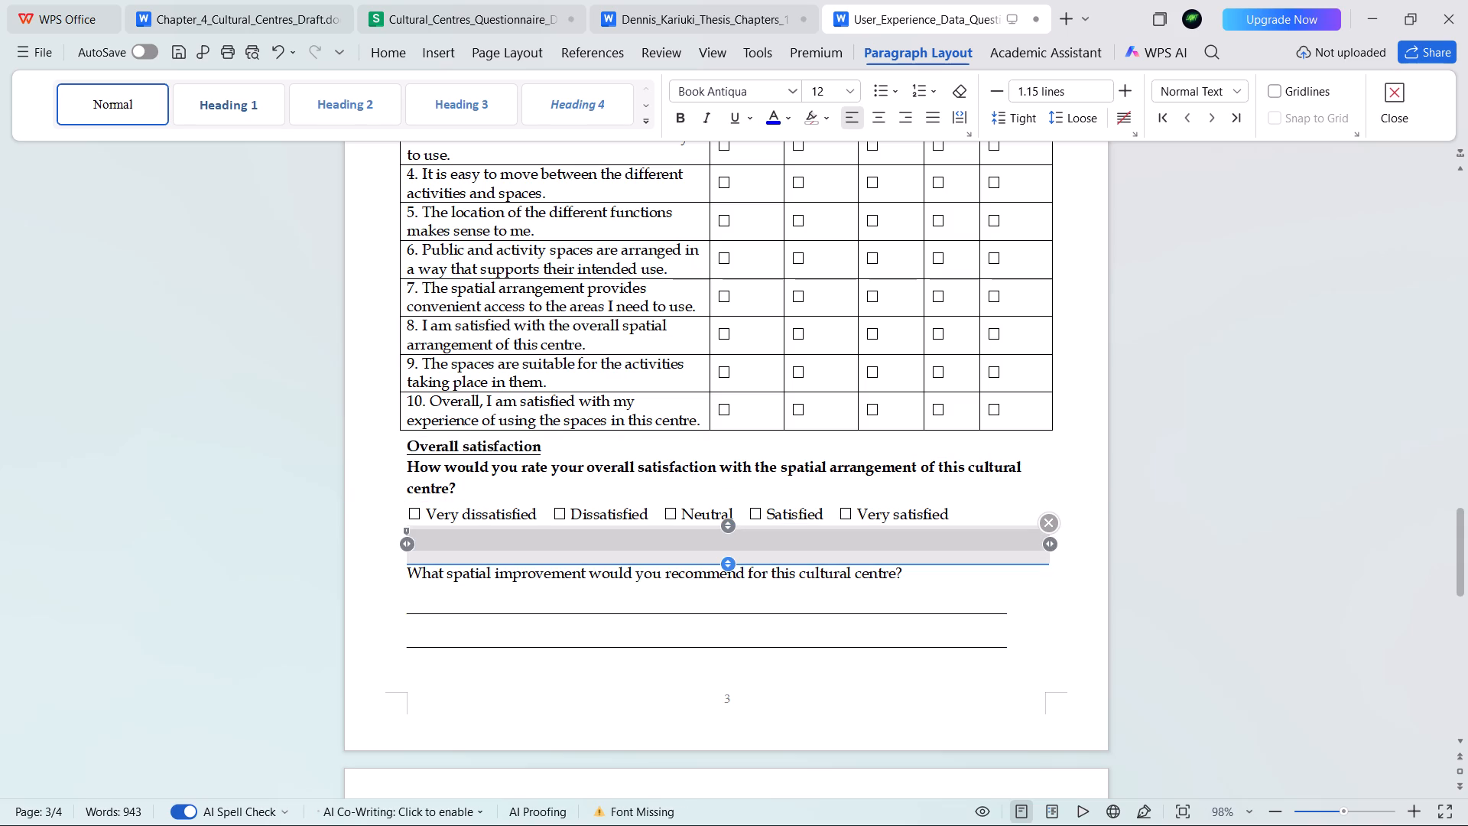
{"action": "left_click", "coordinate": [727, 568]}
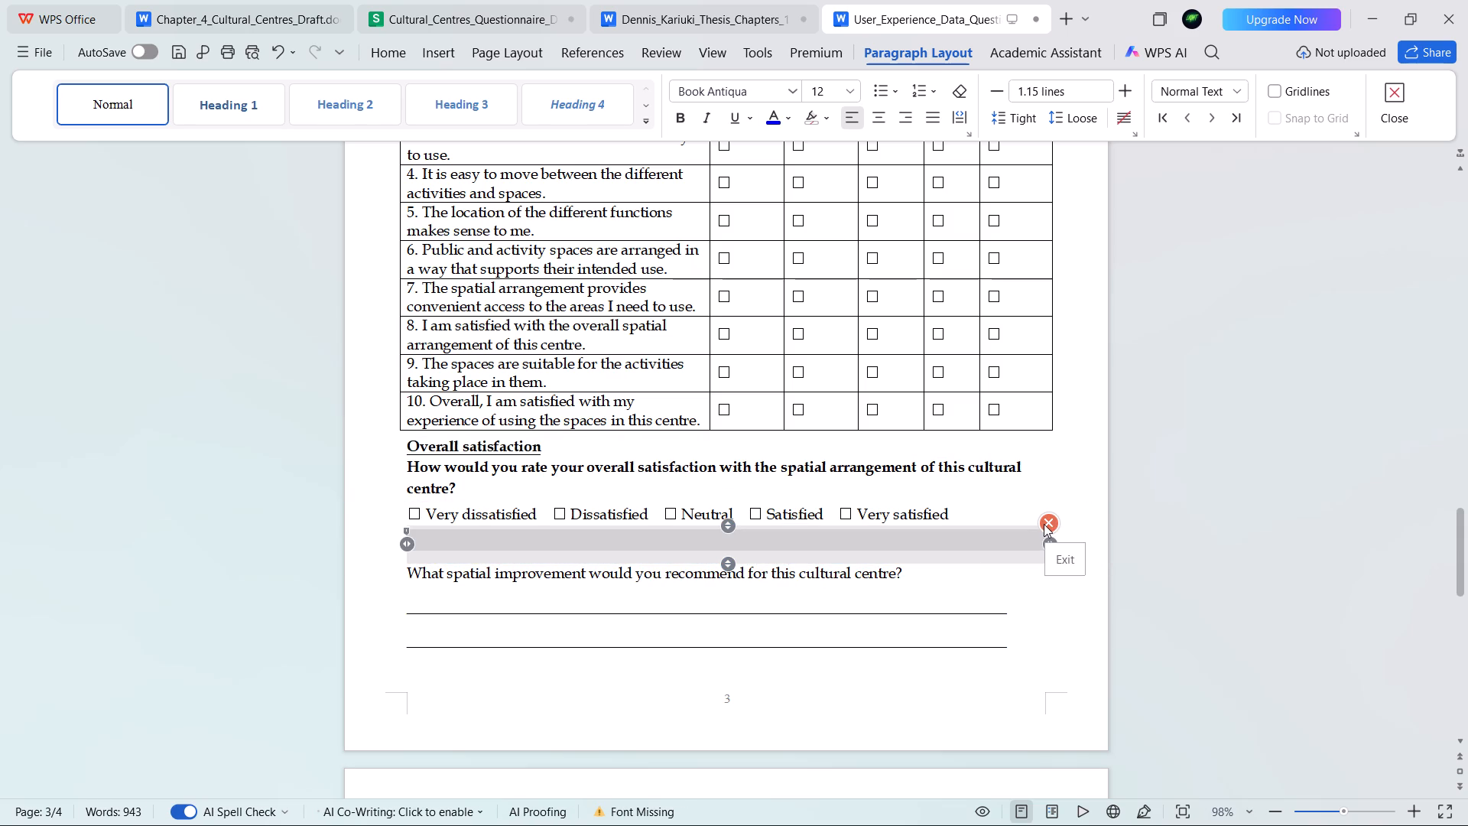
{"action": "left_click_drag", "start_coordinate": [729, 564], "coordinate": [735, 539]}
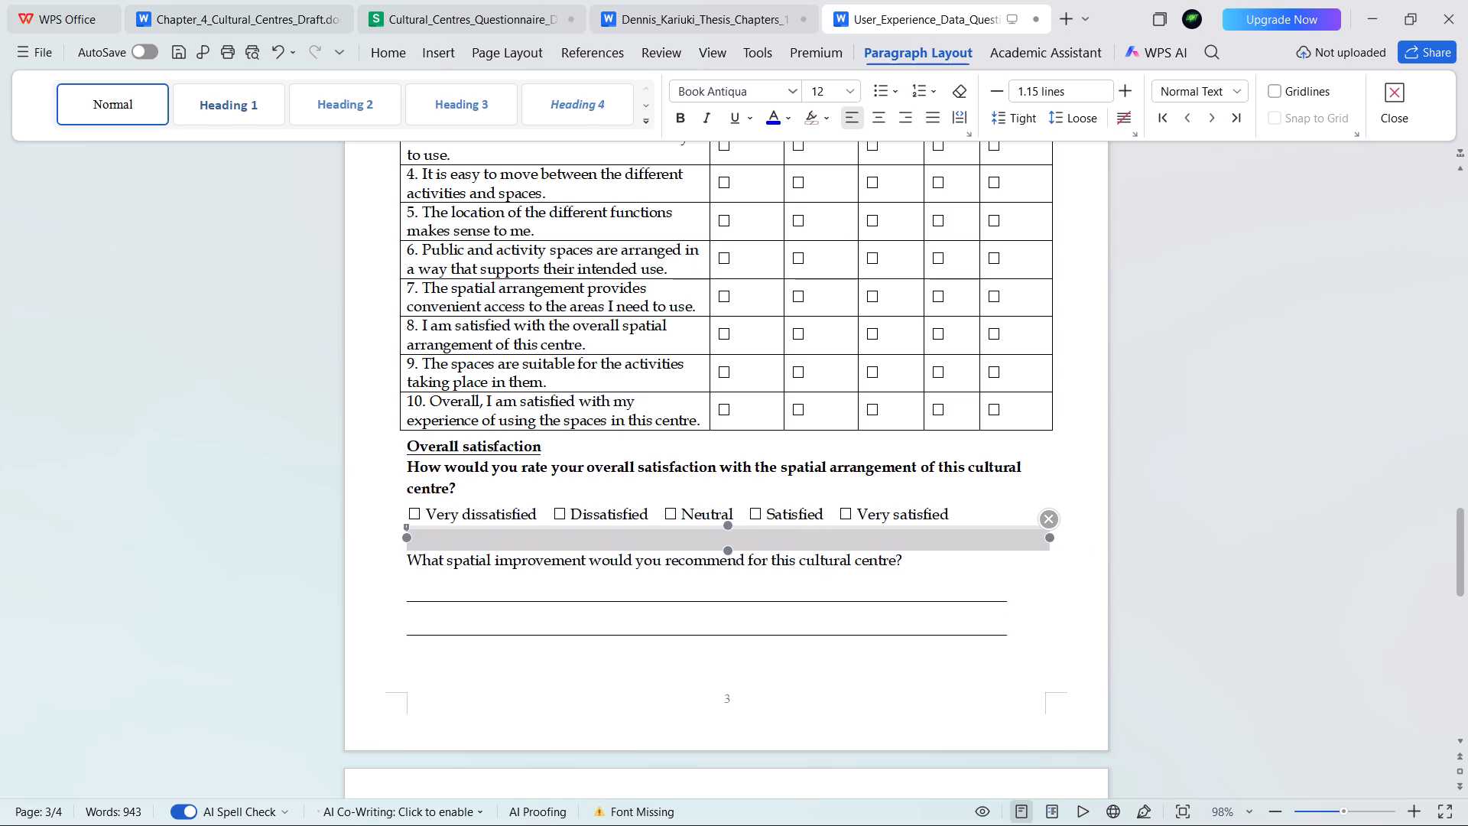
{"action": "left_click", "coordinate": [1051, 522]}
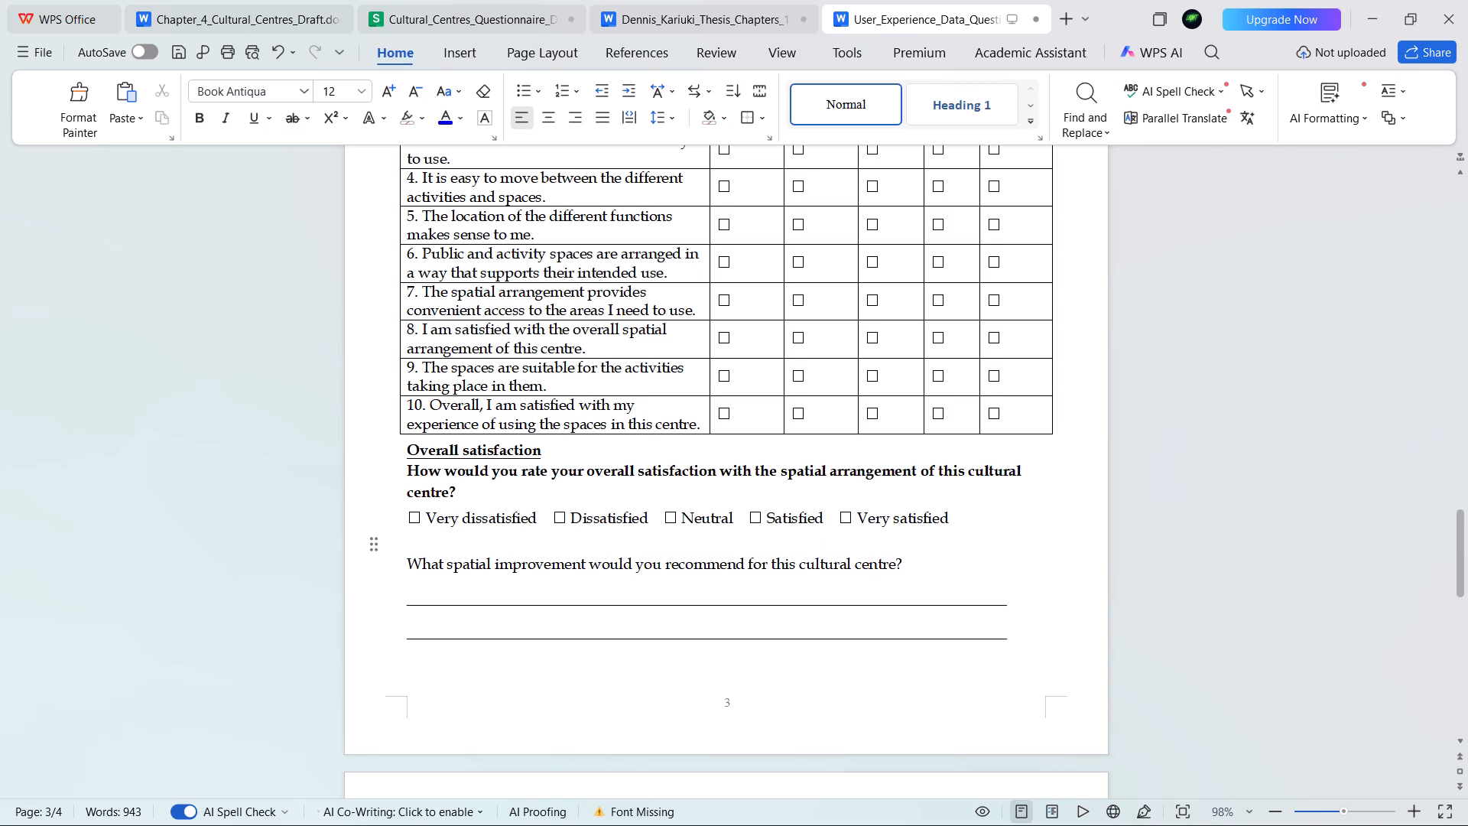
{"action": "key", "text": "BackSpace"}
Slightly adjust the space before the question "What spatial improvement would you recommend for this cultural centre?".
{"action": "left_click", "coordinate": [391, 549]}
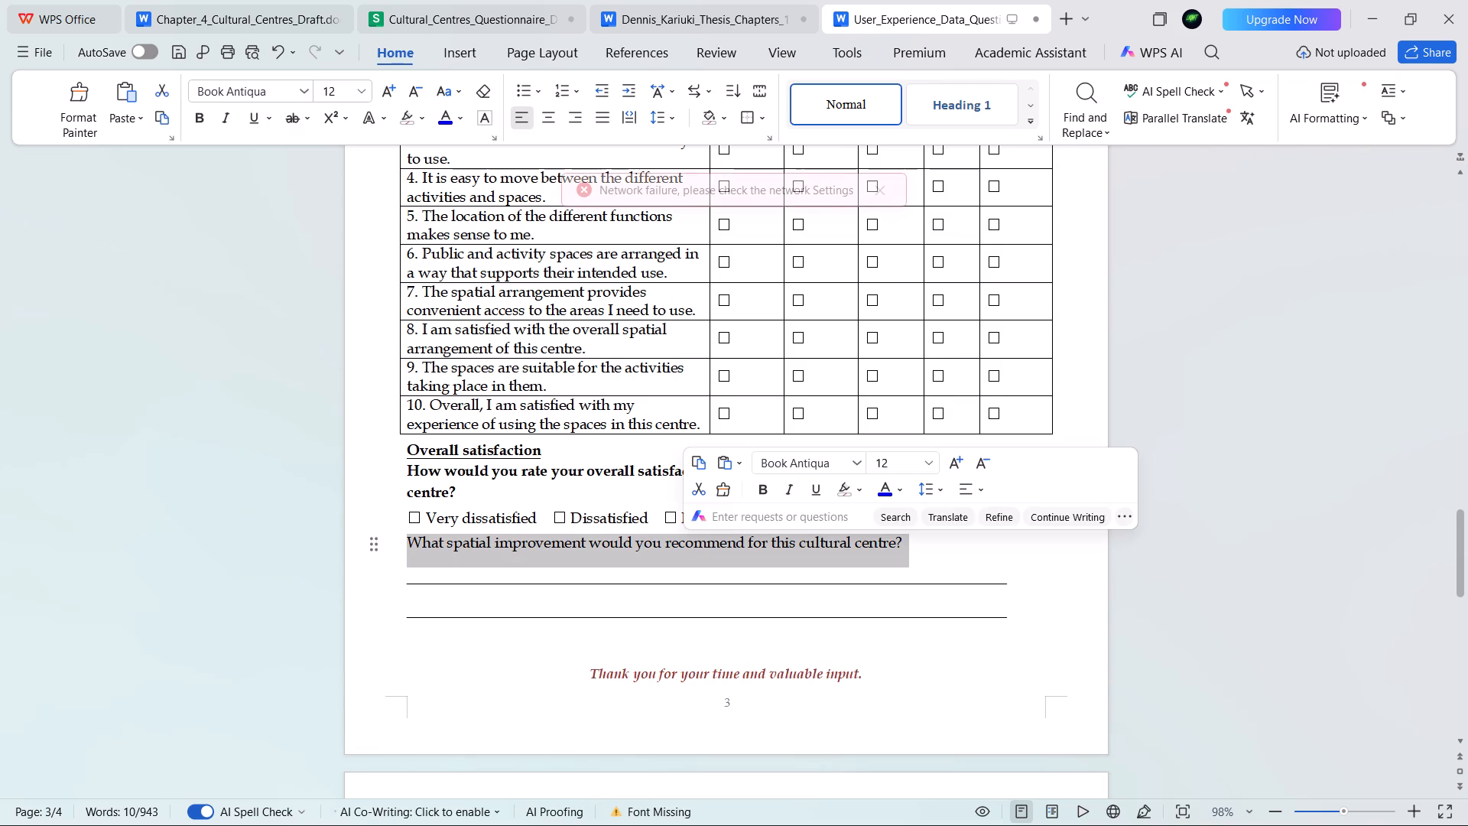
{"action": "left_click", "coordinate": [378, 548]}
{"action": "left_click", "coordinate": [294, 231]}
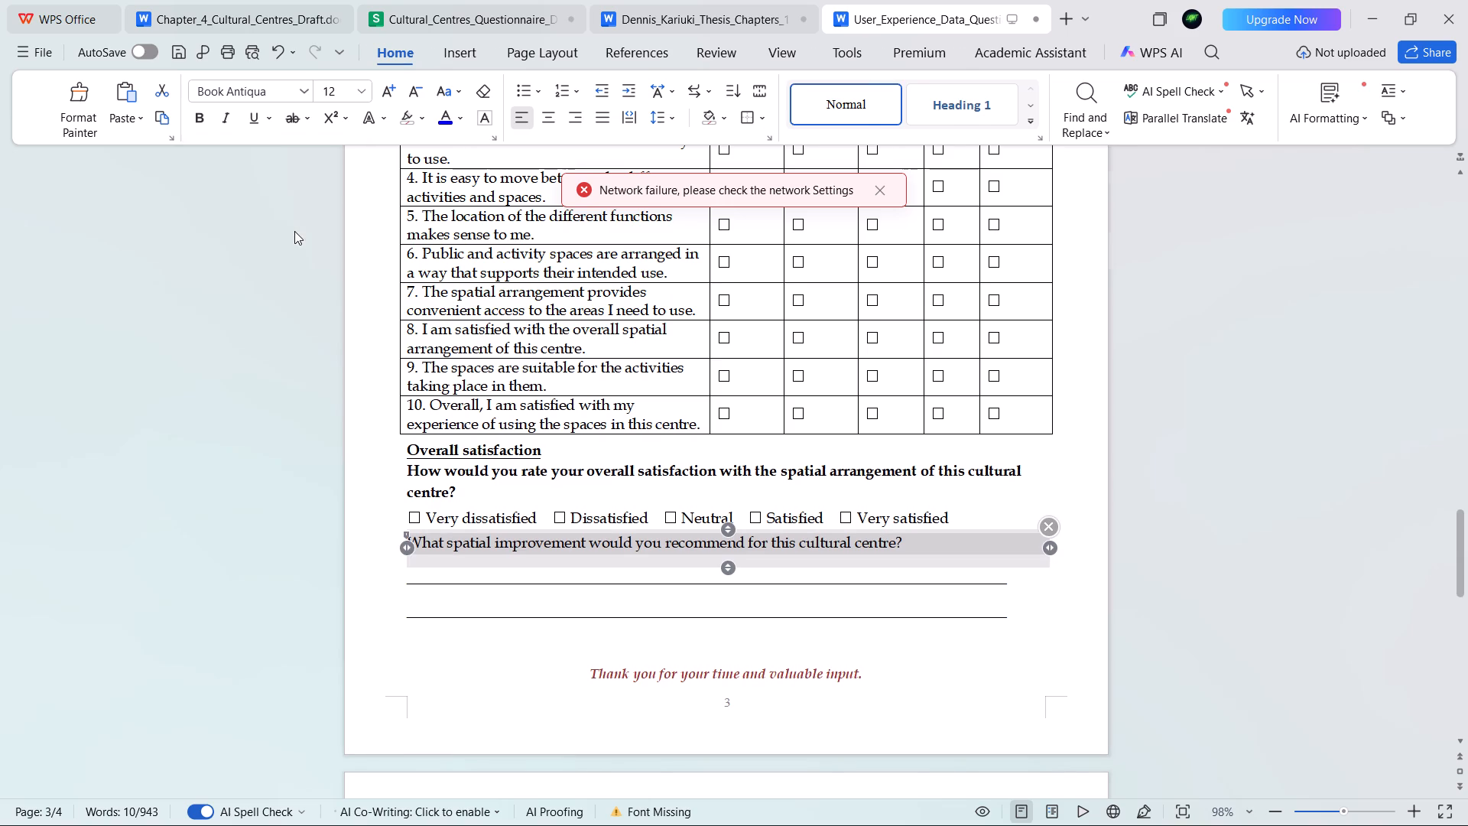
{"action": "left_click", "coordinate": [726, 530]}
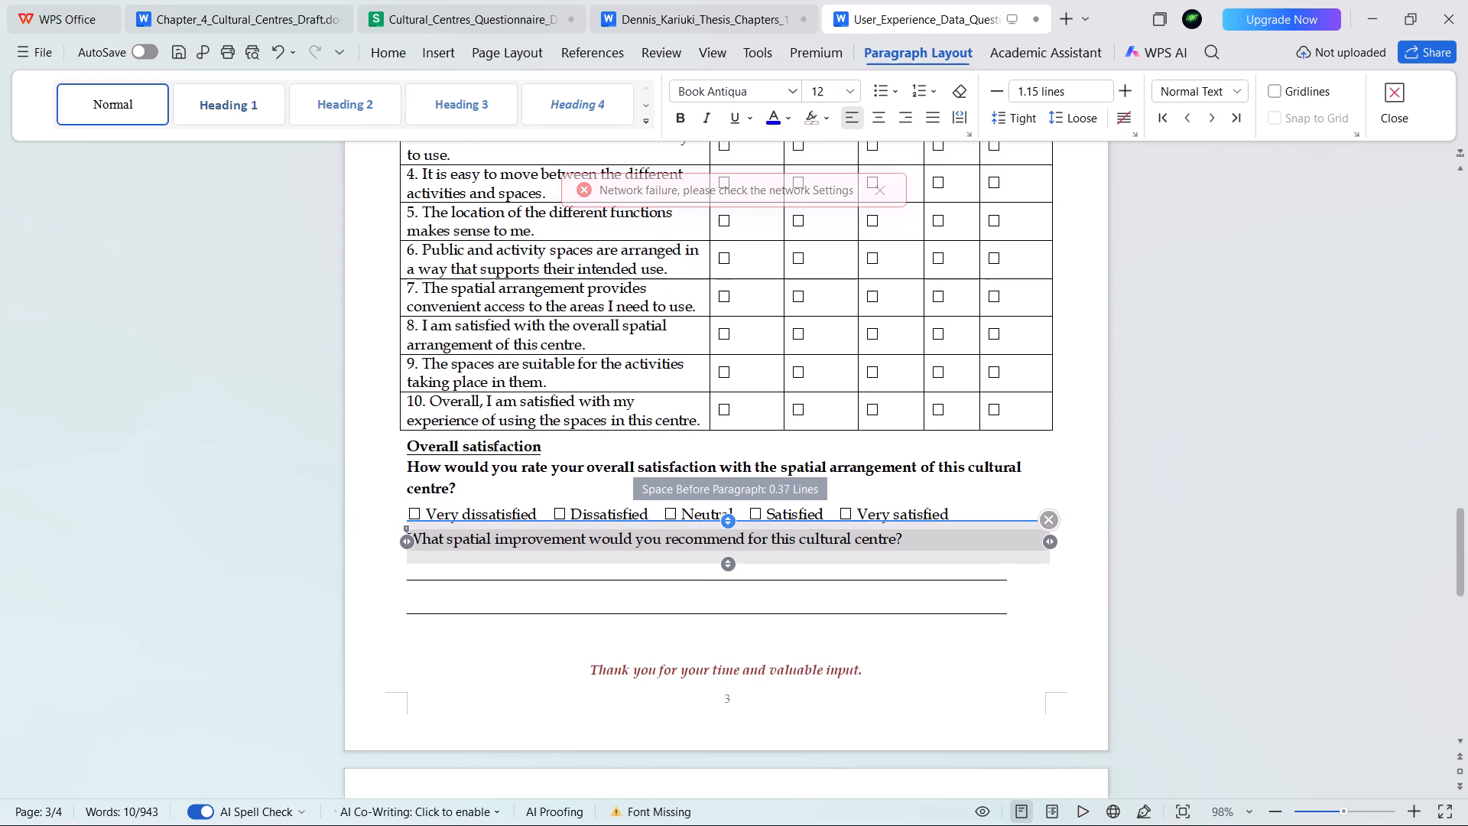
Reduce the space after the second answer line and after the empty line above the closing thank-you note.
{"action": "left_click", "coordinate": [725, 616]}
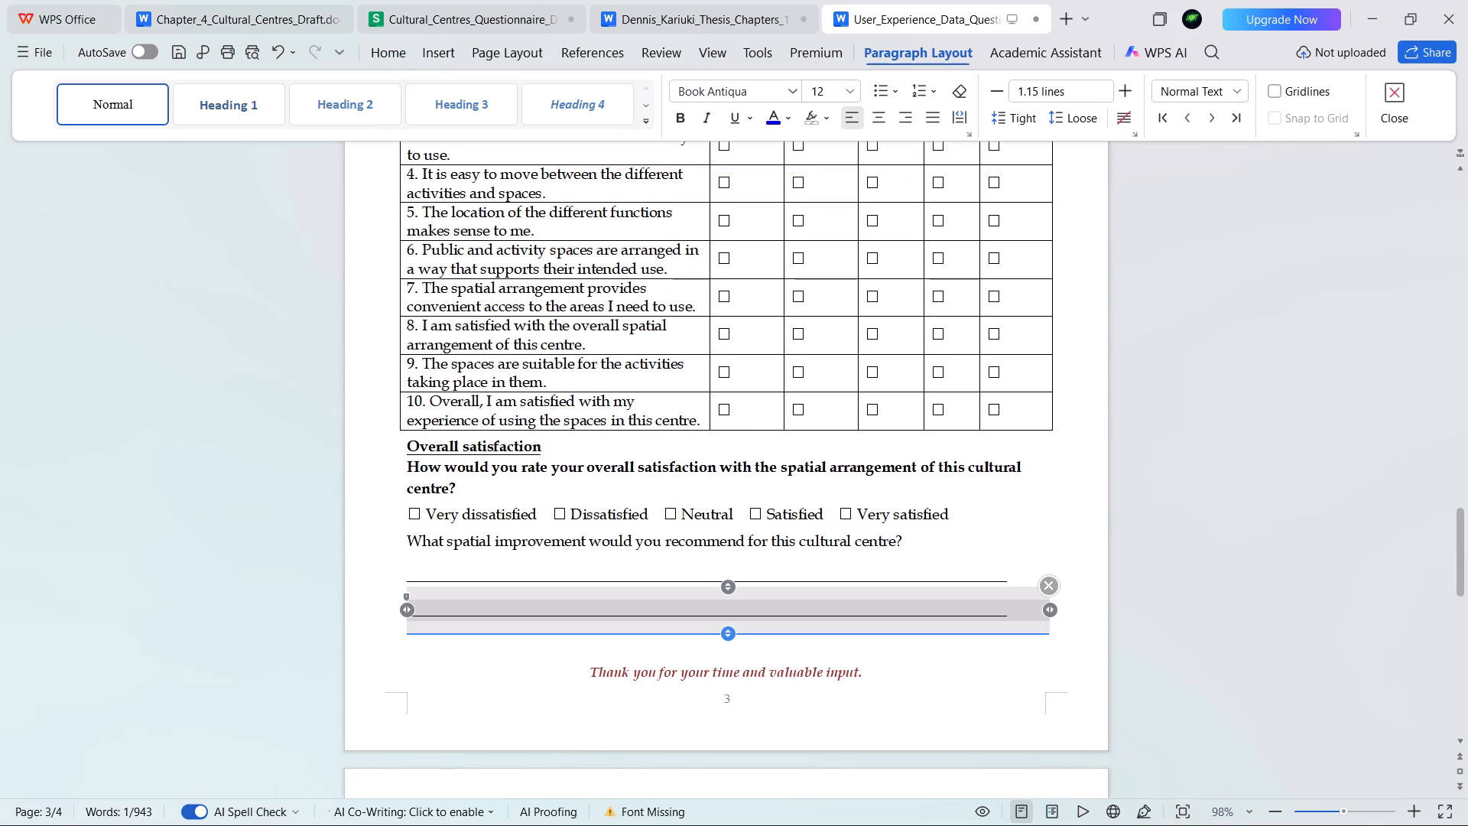
{"action": "left_click", "coordinate": [729, 635]}
{"action": "left_click_drag", "start_coordinate": [729, 629], "coordinate": [732, 619]}
{"action": "left_click", "coordinate": [729, 649]}
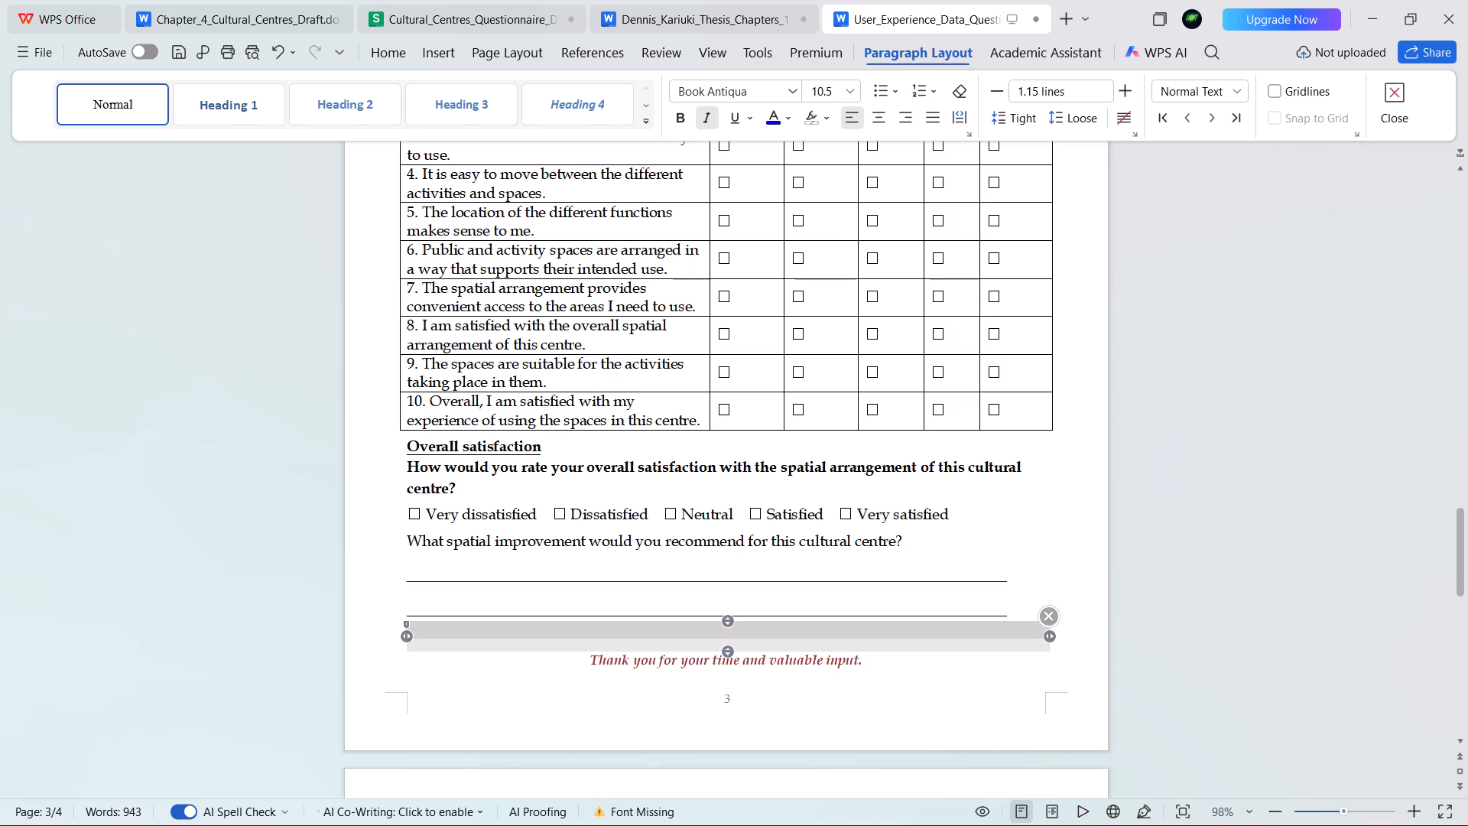
{"action": "left_click_drag", "start_coordinate": [729, 650], "coordinate": [732, 636]}
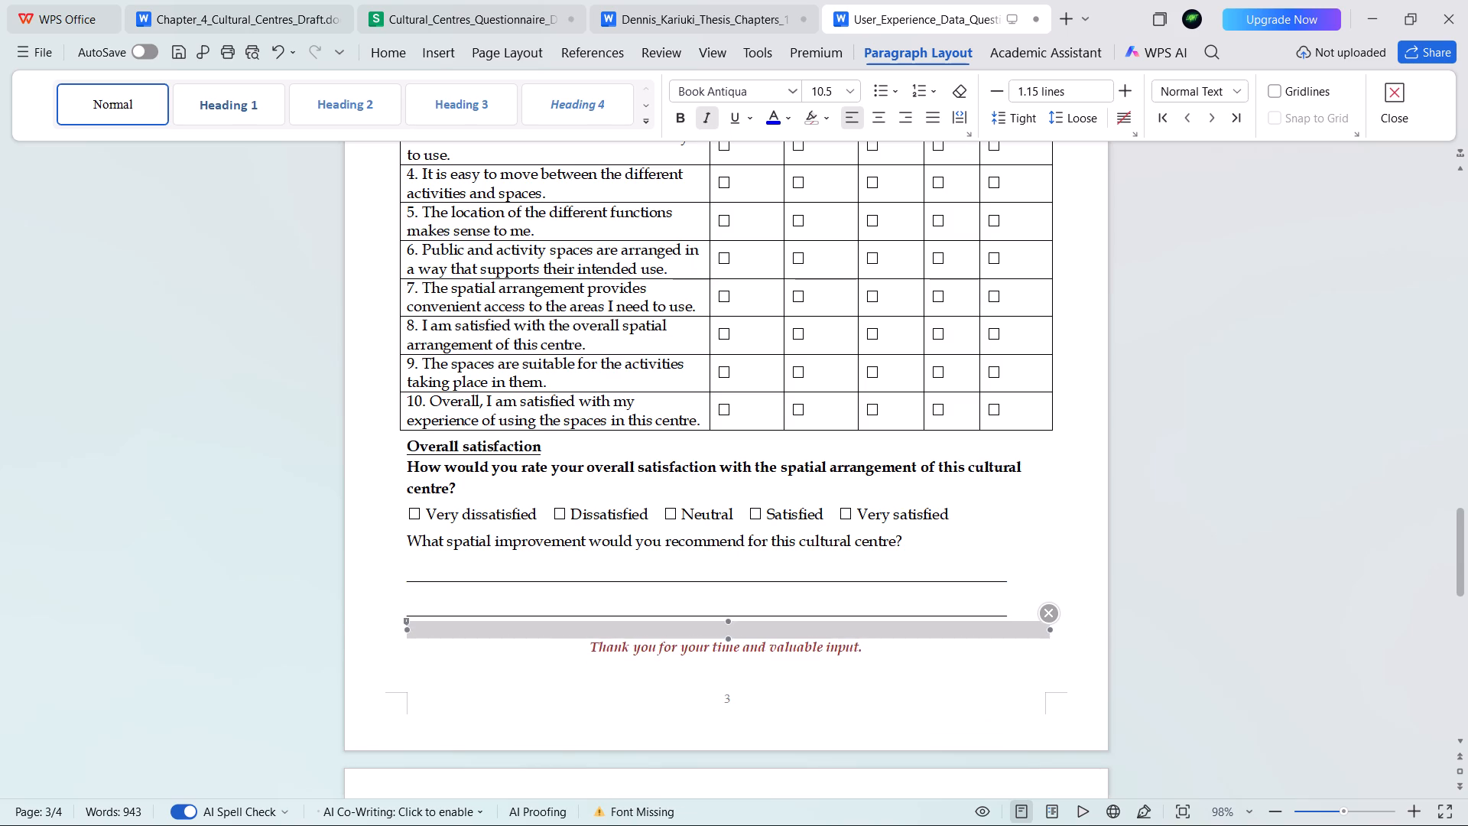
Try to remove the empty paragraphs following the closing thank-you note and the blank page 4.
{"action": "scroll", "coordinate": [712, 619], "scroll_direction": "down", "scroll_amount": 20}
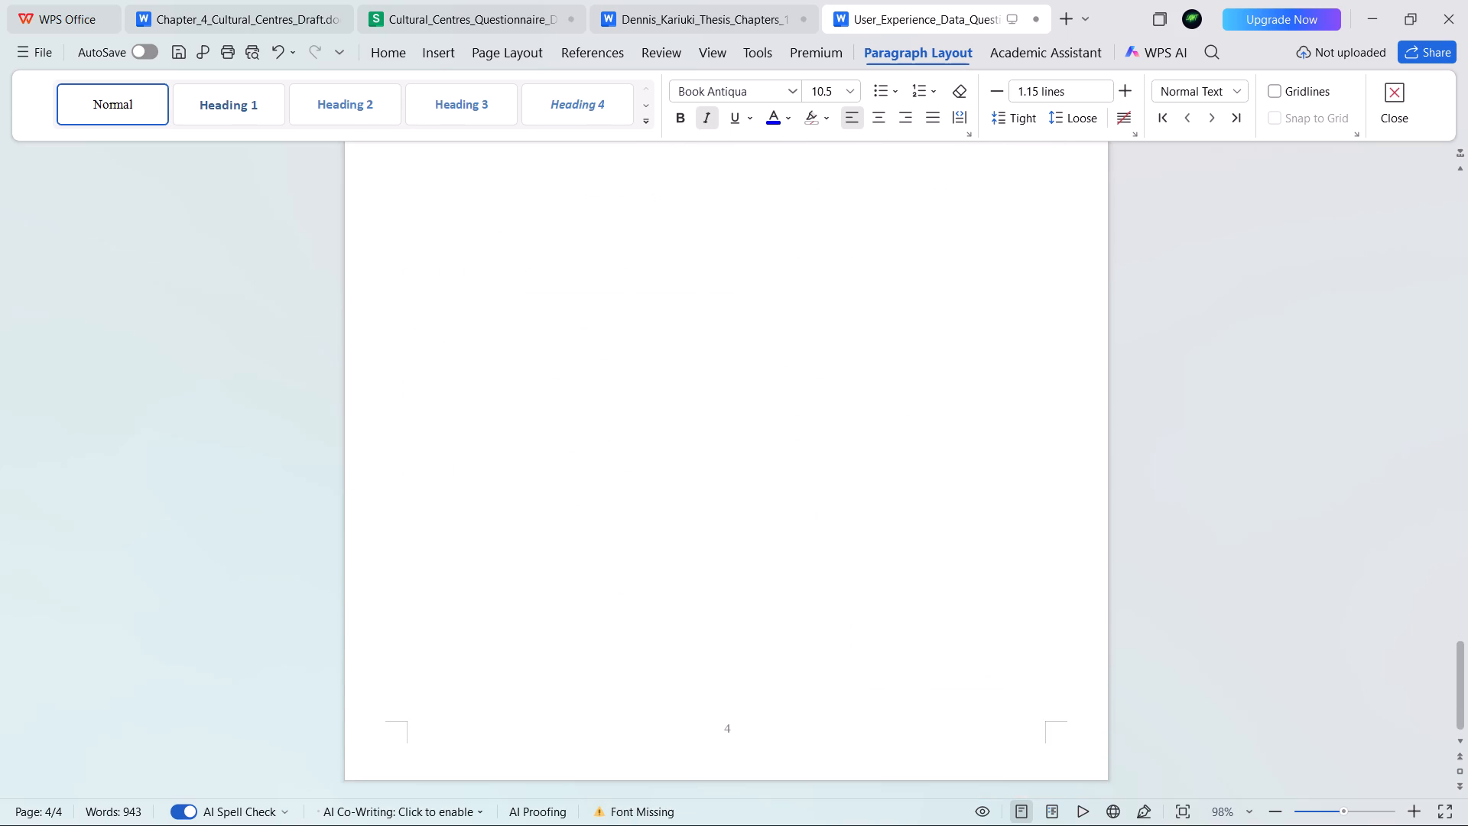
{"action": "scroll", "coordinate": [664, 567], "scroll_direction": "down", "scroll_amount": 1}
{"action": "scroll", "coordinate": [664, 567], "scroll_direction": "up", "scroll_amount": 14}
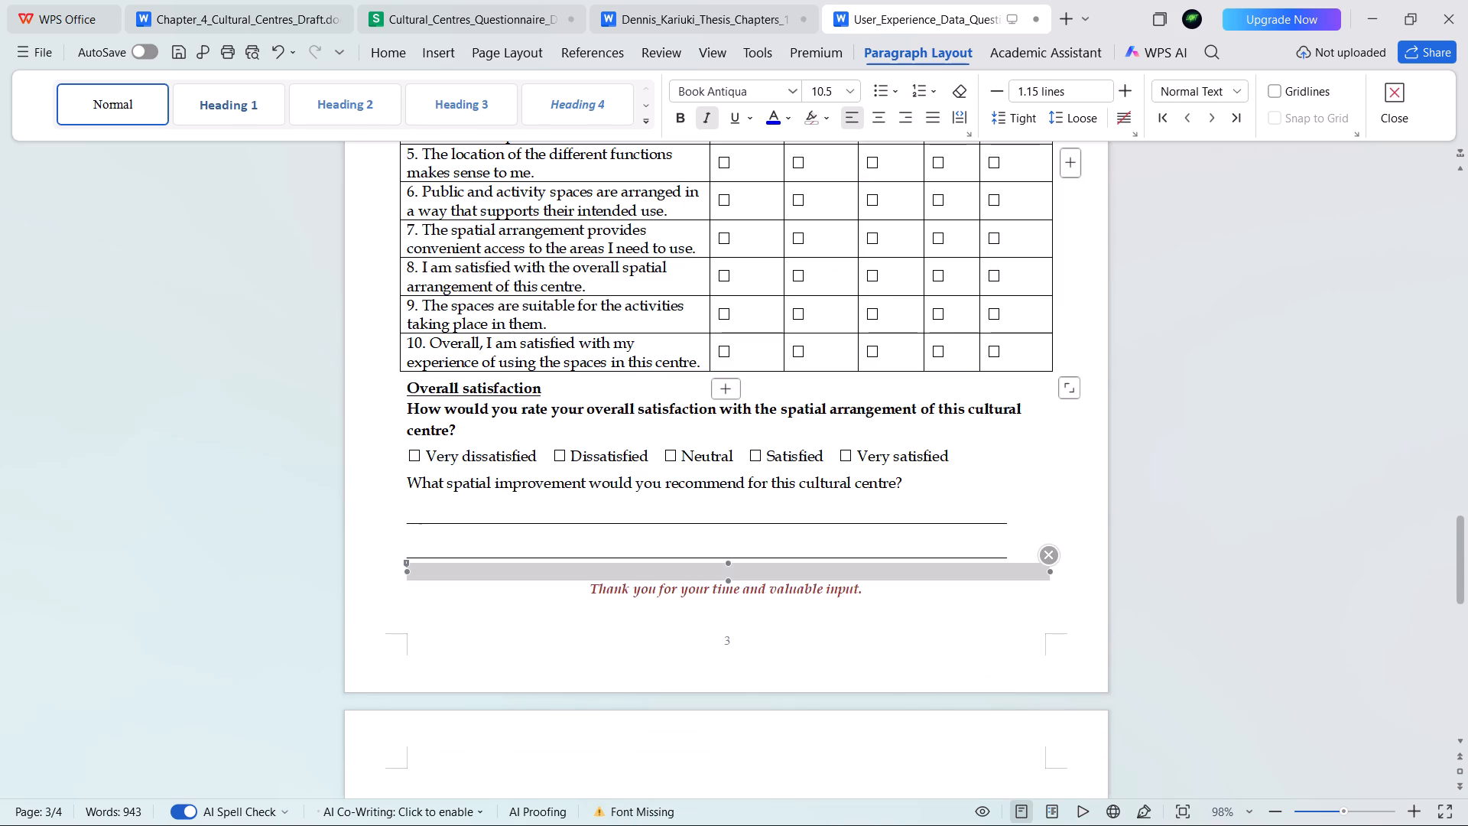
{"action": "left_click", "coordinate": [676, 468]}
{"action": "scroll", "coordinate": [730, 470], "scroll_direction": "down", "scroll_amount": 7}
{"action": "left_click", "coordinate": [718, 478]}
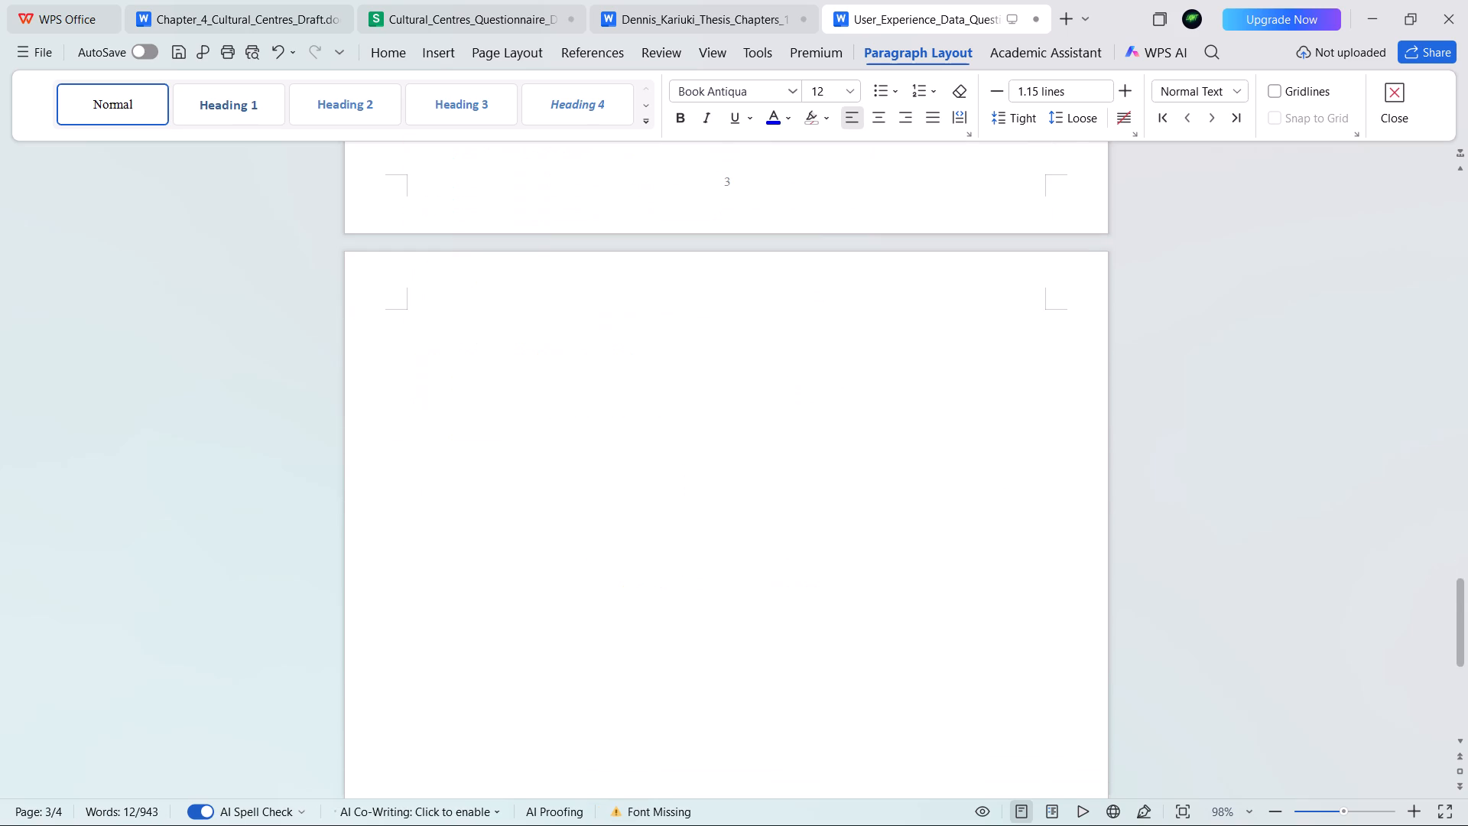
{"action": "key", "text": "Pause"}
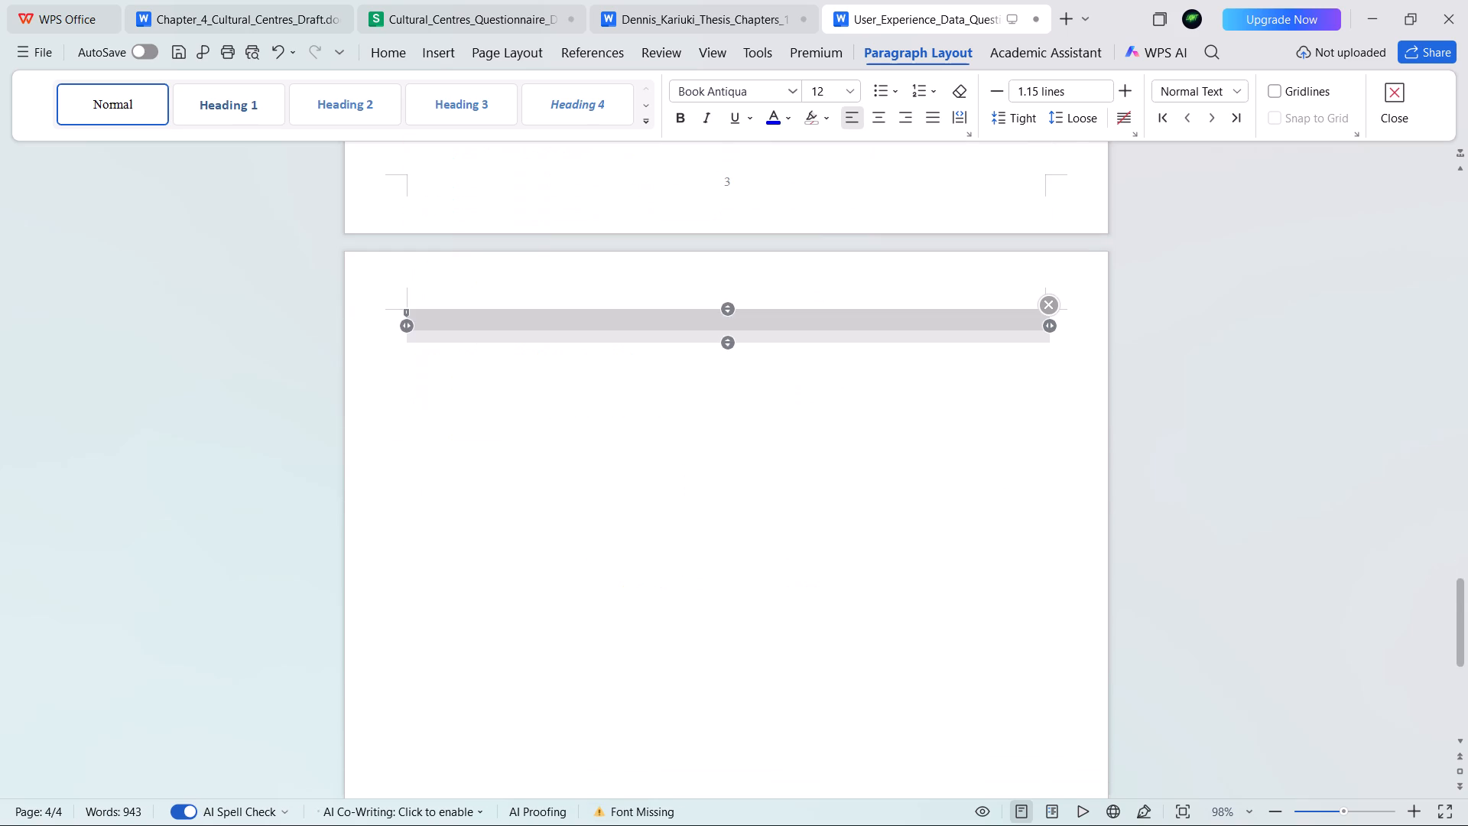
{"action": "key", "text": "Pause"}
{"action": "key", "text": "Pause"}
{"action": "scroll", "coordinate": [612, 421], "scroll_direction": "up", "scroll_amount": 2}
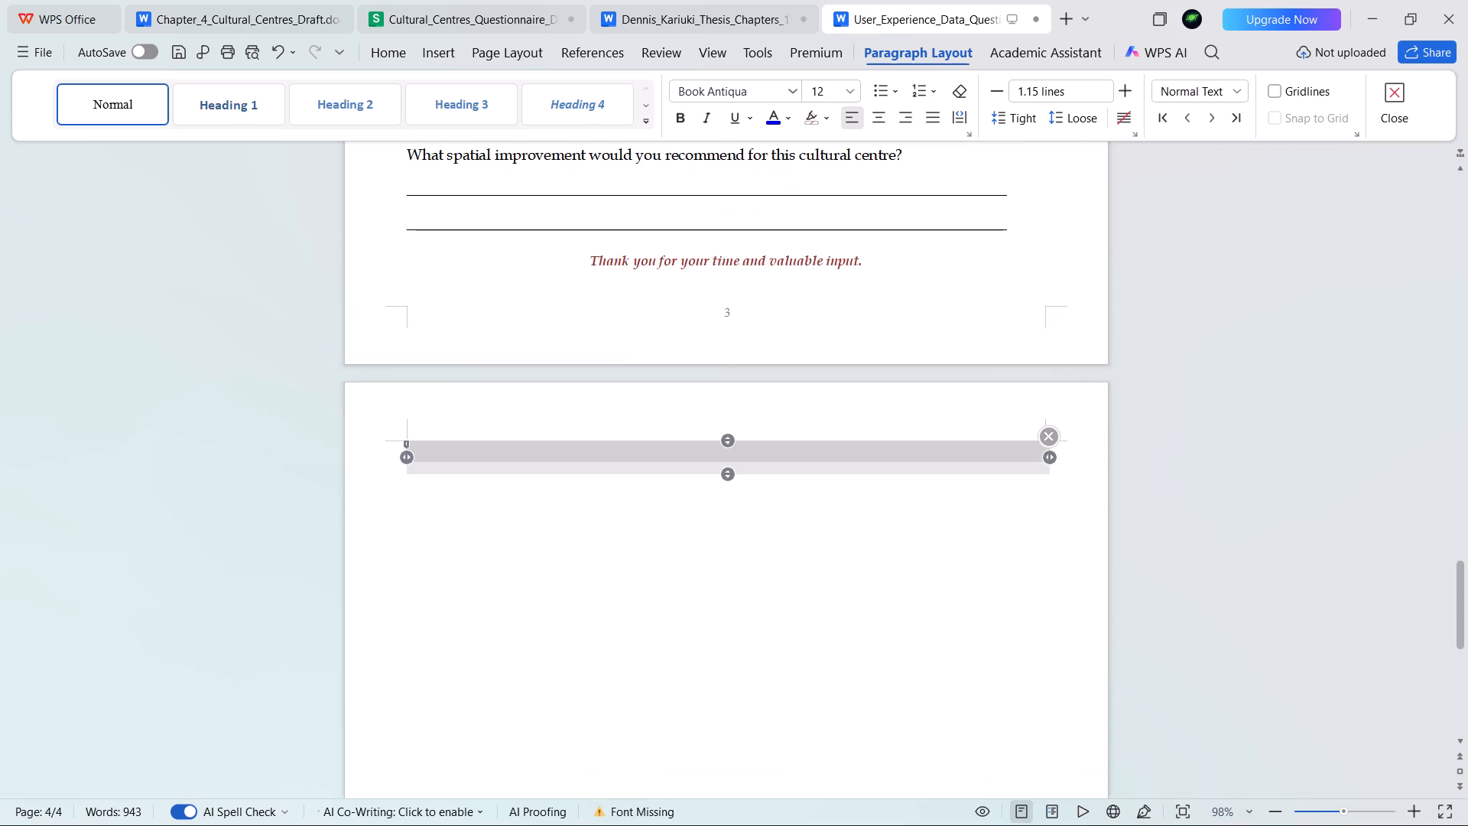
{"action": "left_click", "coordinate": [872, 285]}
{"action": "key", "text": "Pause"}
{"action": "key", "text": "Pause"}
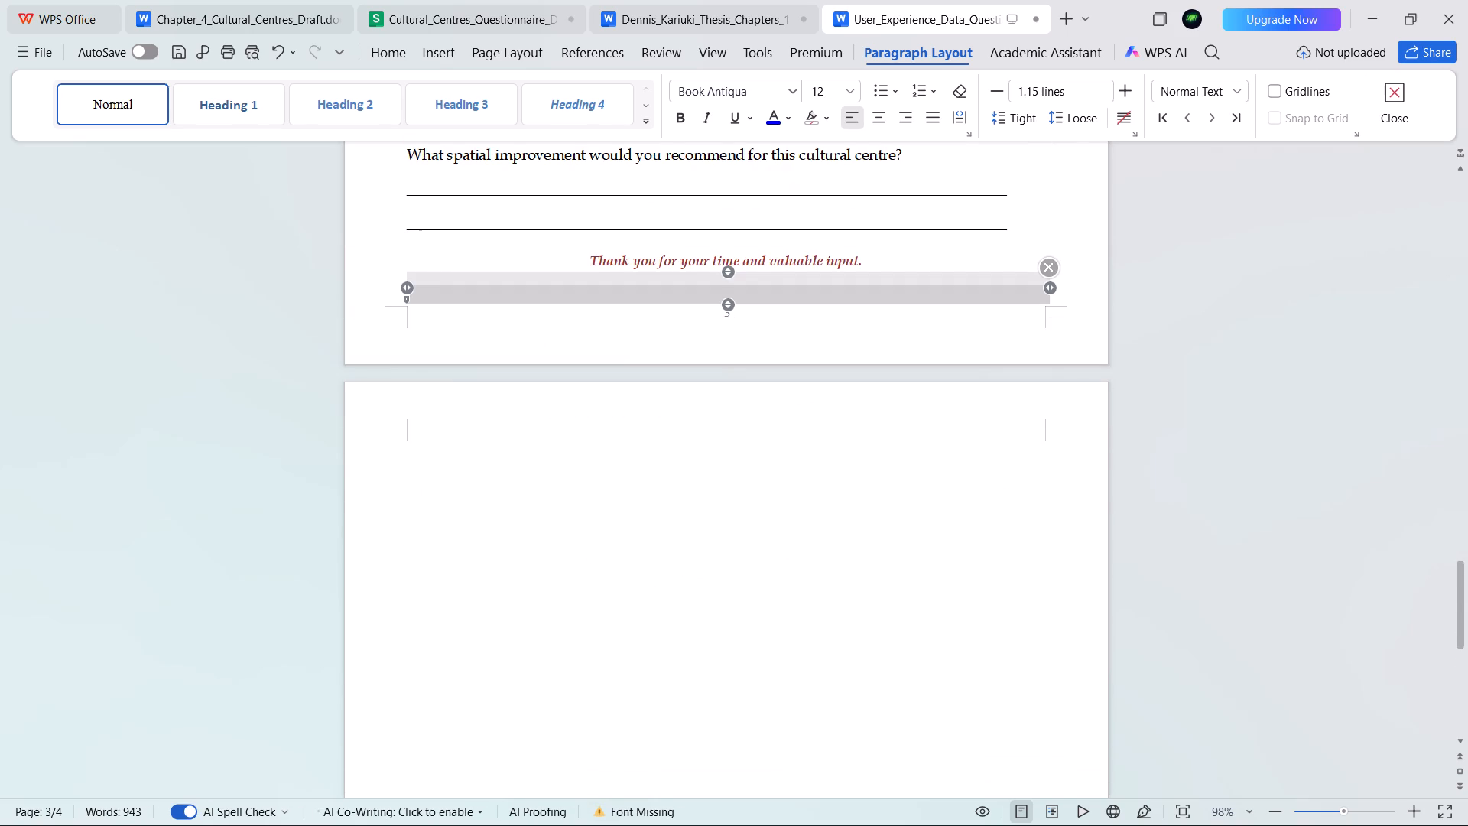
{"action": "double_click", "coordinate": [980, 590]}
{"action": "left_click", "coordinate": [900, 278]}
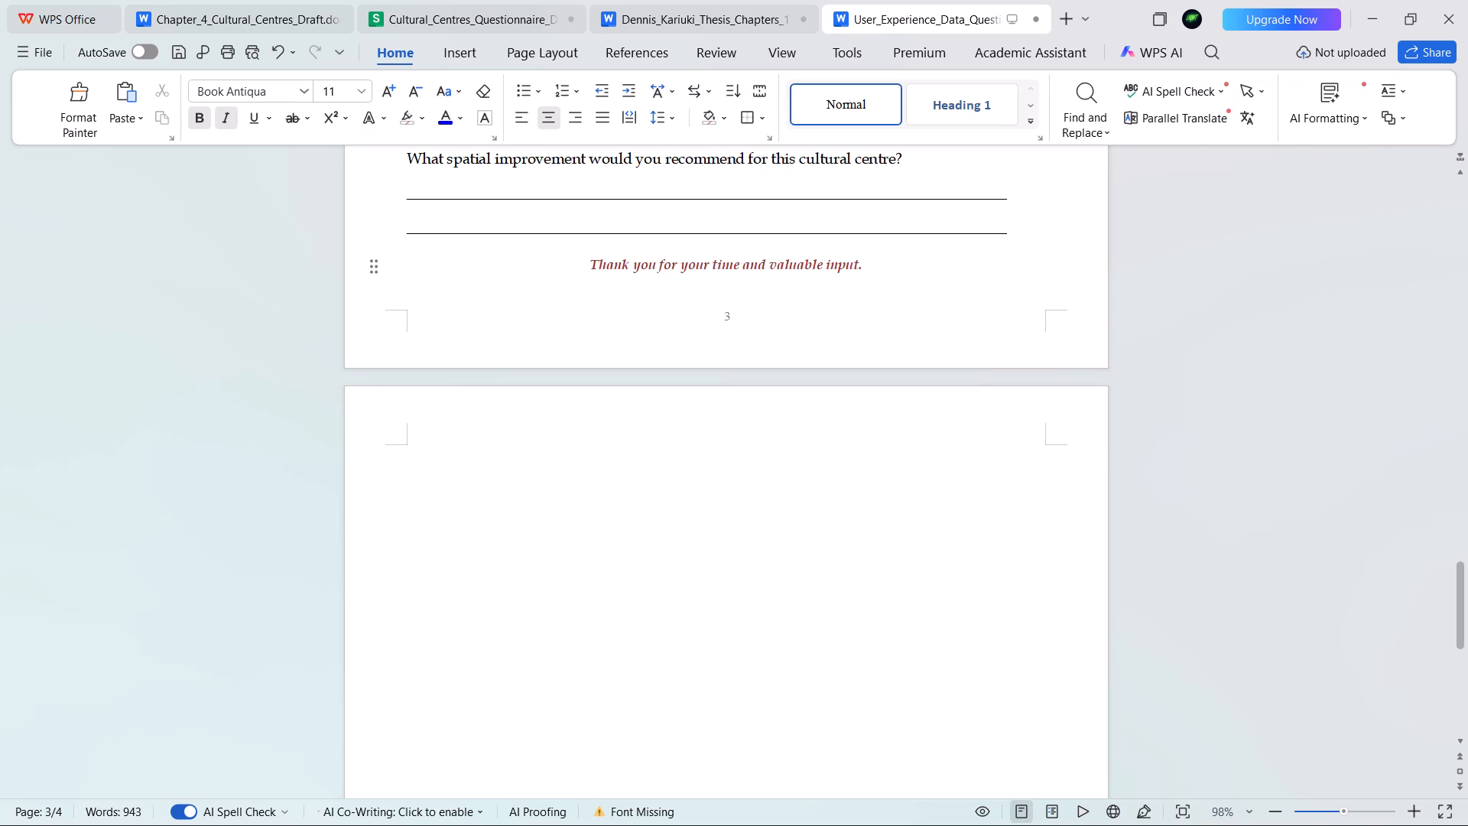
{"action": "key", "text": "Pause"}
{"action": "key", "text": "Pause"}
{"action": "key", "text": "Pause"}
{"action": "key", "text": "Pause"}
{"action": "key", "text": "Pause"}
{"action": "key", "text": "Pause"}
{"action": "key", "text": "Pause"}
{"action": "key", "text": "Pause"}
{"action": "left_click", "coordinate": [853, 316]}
Delete the empty paragraphs after the closing thank-you note so the blank fourth page is removed.
{"action": "left_click", "coordinate": [826, 301]}
{"action": "key", "text": "Pause"}
{"action": "key", "text": "Pause"}
{"action": "key", "text": "Pause"}
{"action": "key", "text": "Pause"}
{"action": "key", "text": "Pause"}
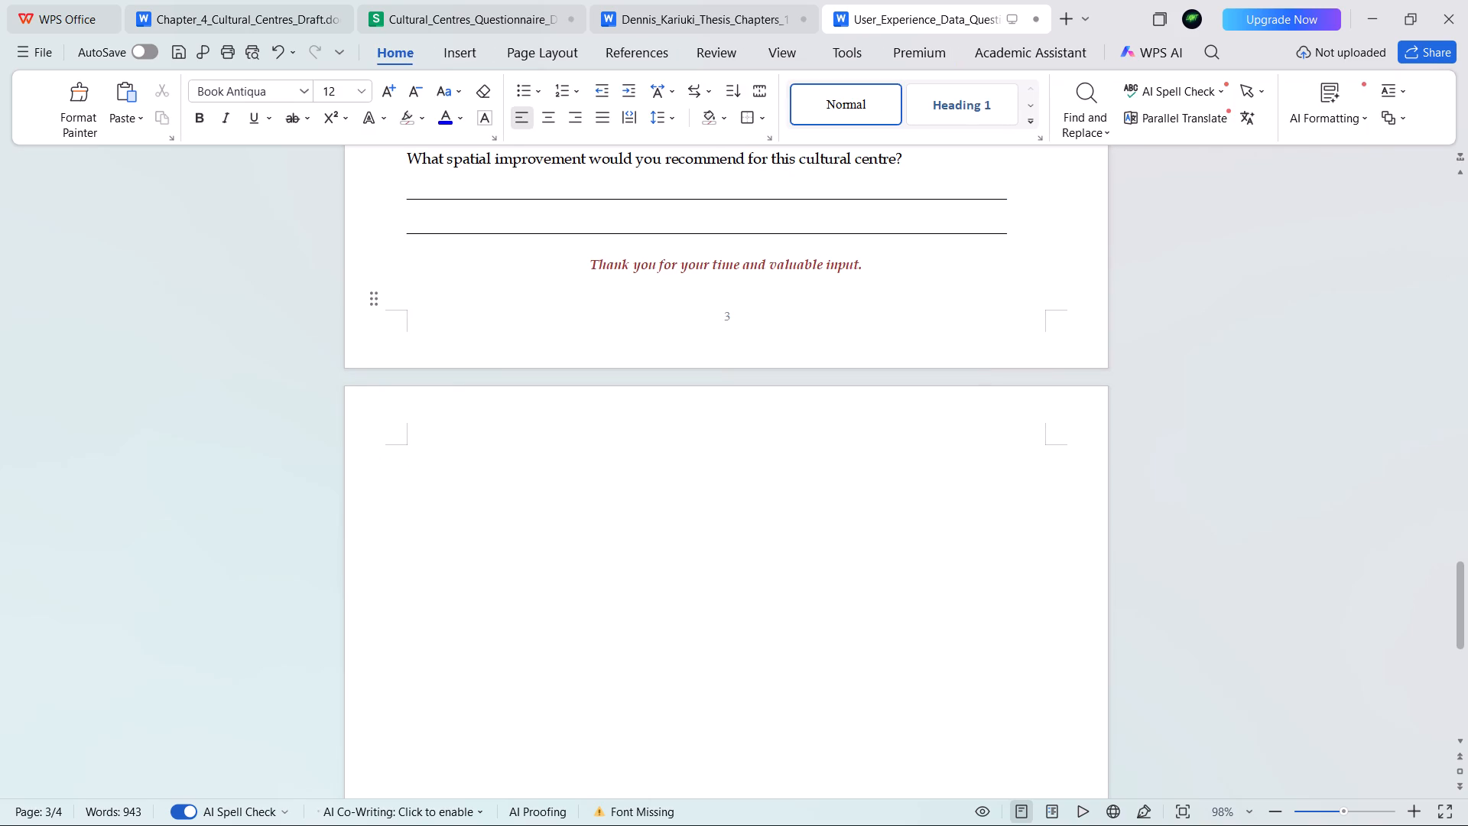
{"action": "key", "text": "Pause"}
{"action": "key", "text": "Pause"}
{"action": "key", "text": "Pause"}
{"action": "key", "text": "Pause"}
{"action": "key", "text": "Pause"}
{"action": "key", "text": "Pause"}
{"action": "key", "text": "Pause"}
{"action": "key", "text": "Pause"}
{"action": "key", "text": "Pause"}
{"action": "key", "text": "Pause"}
{"action": "key", "text": "Delete"}
{"action": "key", "text": "Delete"}
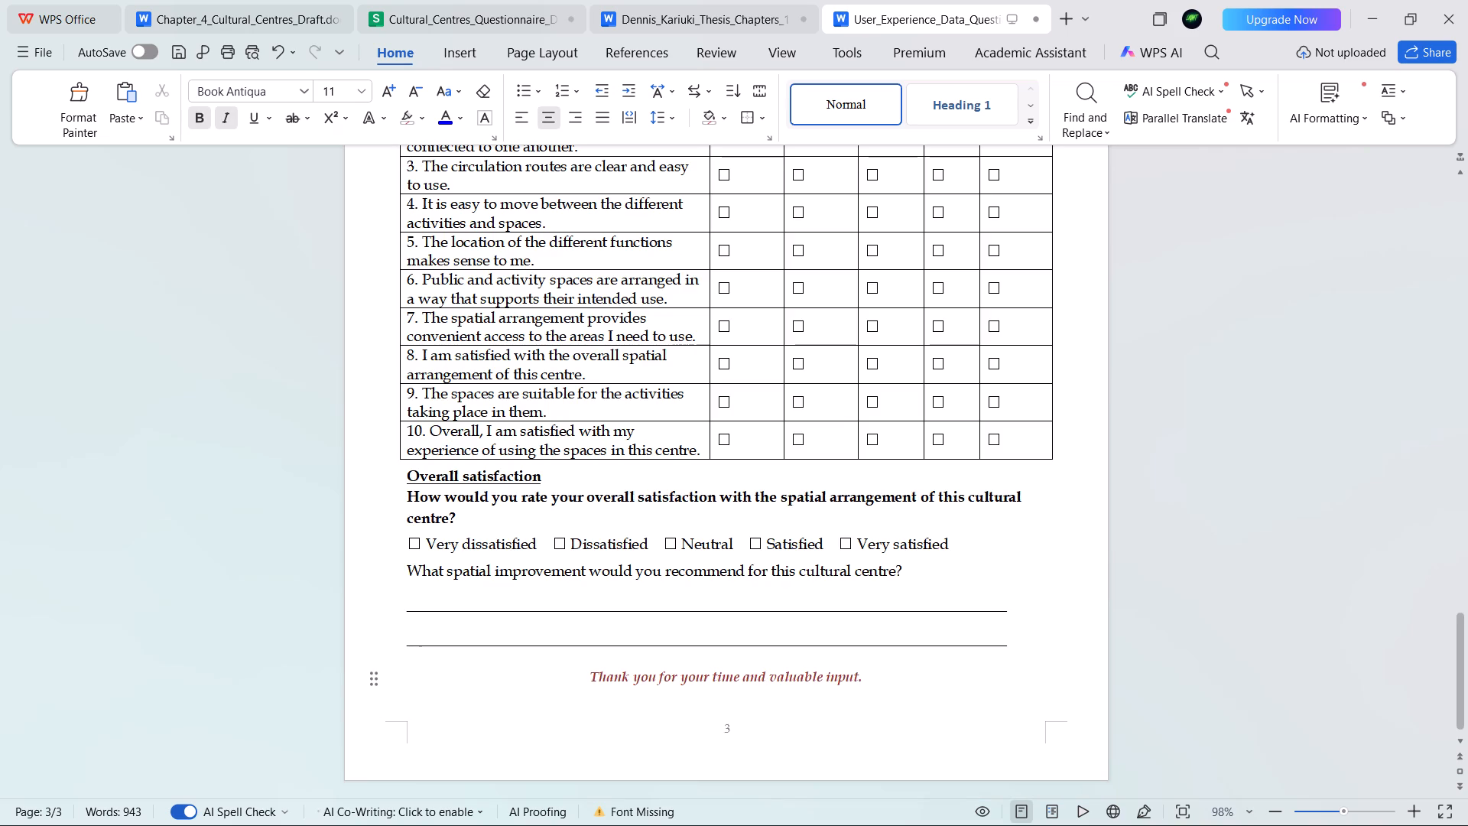
Review the compacted questionnaire from the last page back to the title and introduction.
{"action": "scroll", "coordinate": [823, 301], "scroll_direction": "down", "scroll_amount": 4}
{"action": "scroll", "coordinate": [823, 301], "scroll_direction": "up", "scroll_amount": 20}
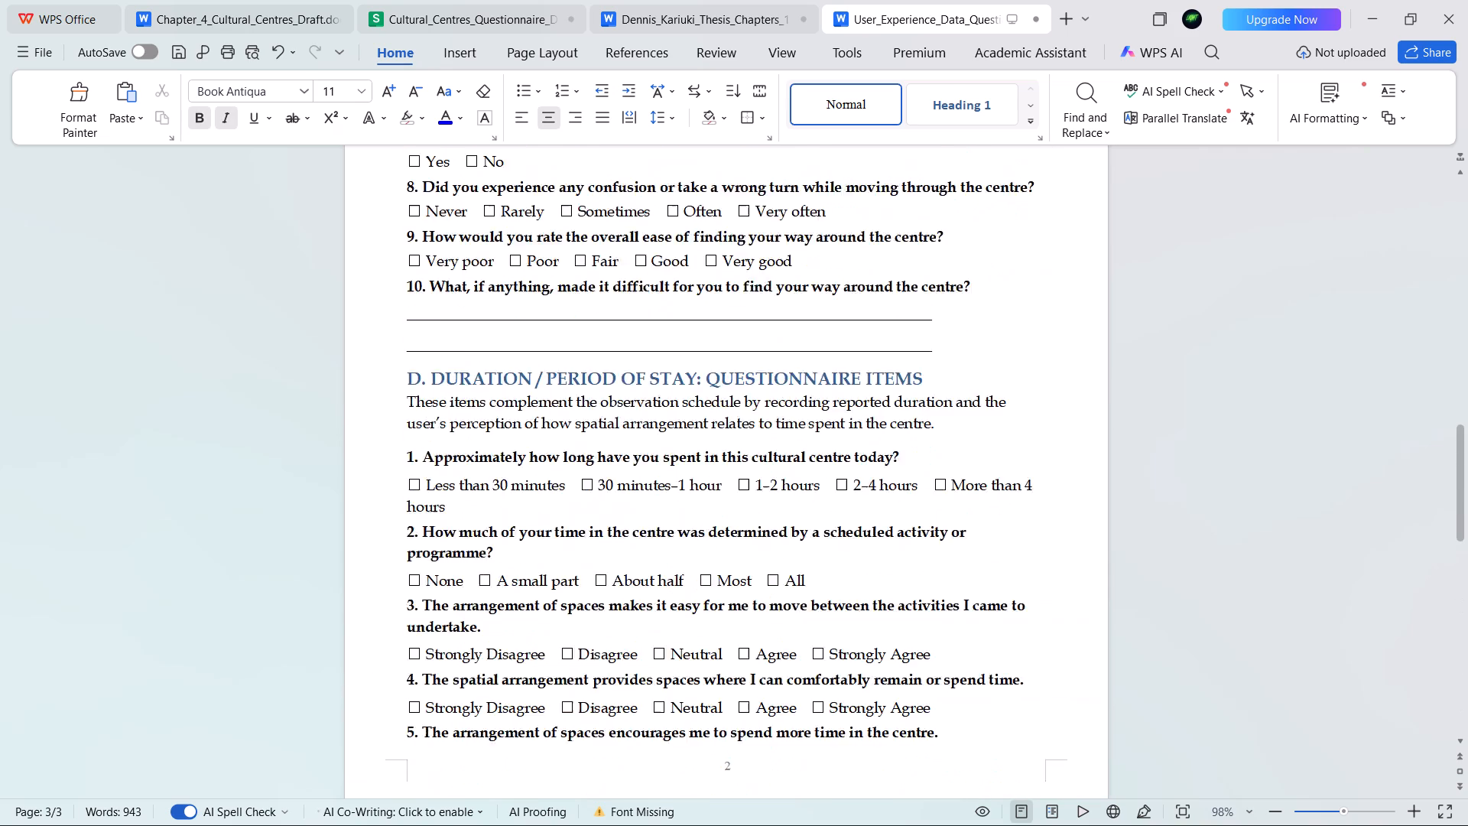
{"action": "scroll", "coordinate": [823, 301], "scroll_direction": "up", "scroll_amount": 4}
{"action": "scroll", "coordinate": [823, 301], "scroll_direction": "down", "scroll_amount": 1}
{"action": "scroll", "coordinate": [823, 301], "scroll_direction": "up", "scroll_amount": 18}
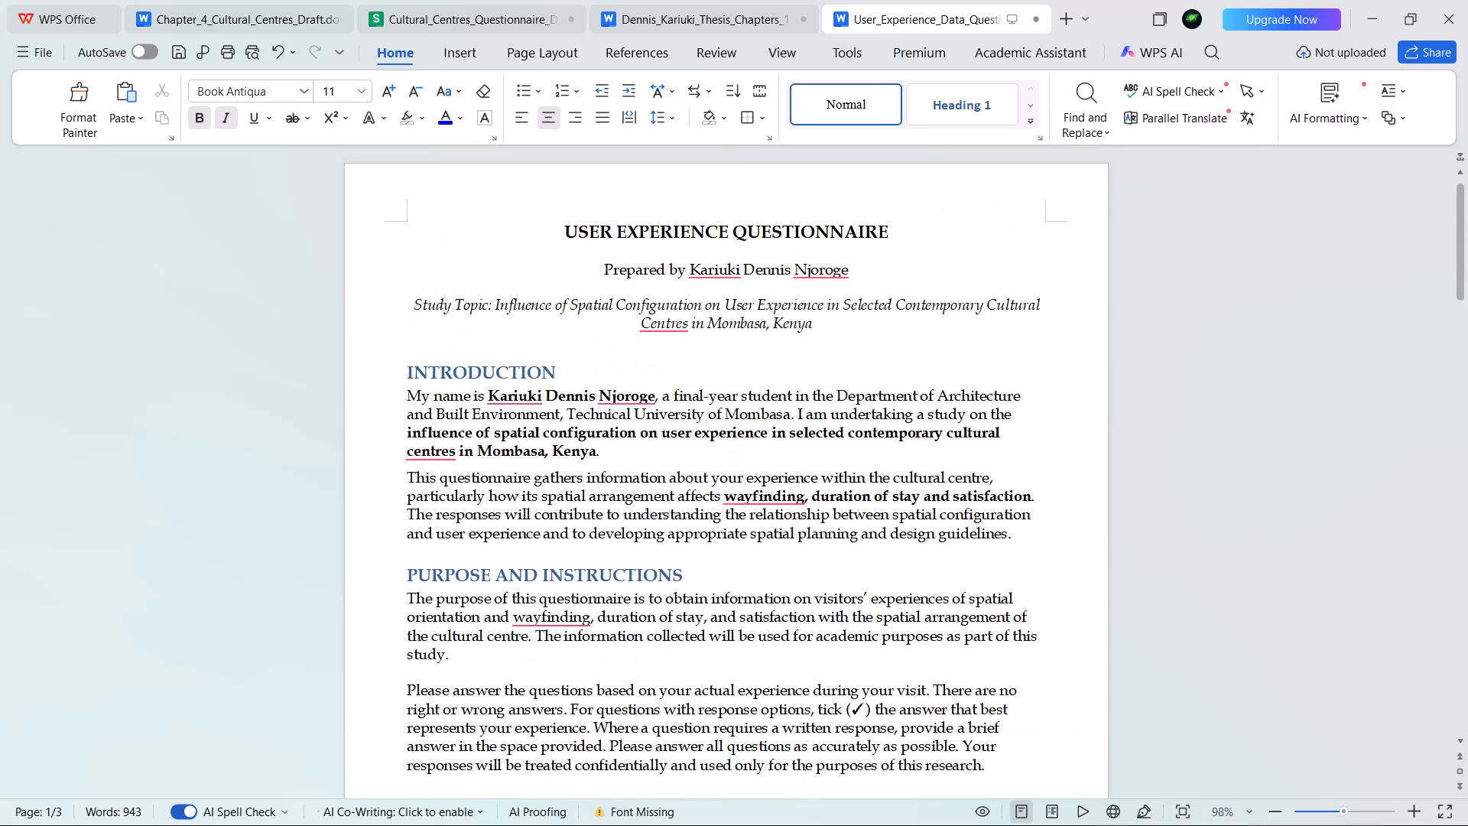
{"action": "scroll", "coordinate": [823, 301], "scroll_direction": "down", "scroll_amount": 2}
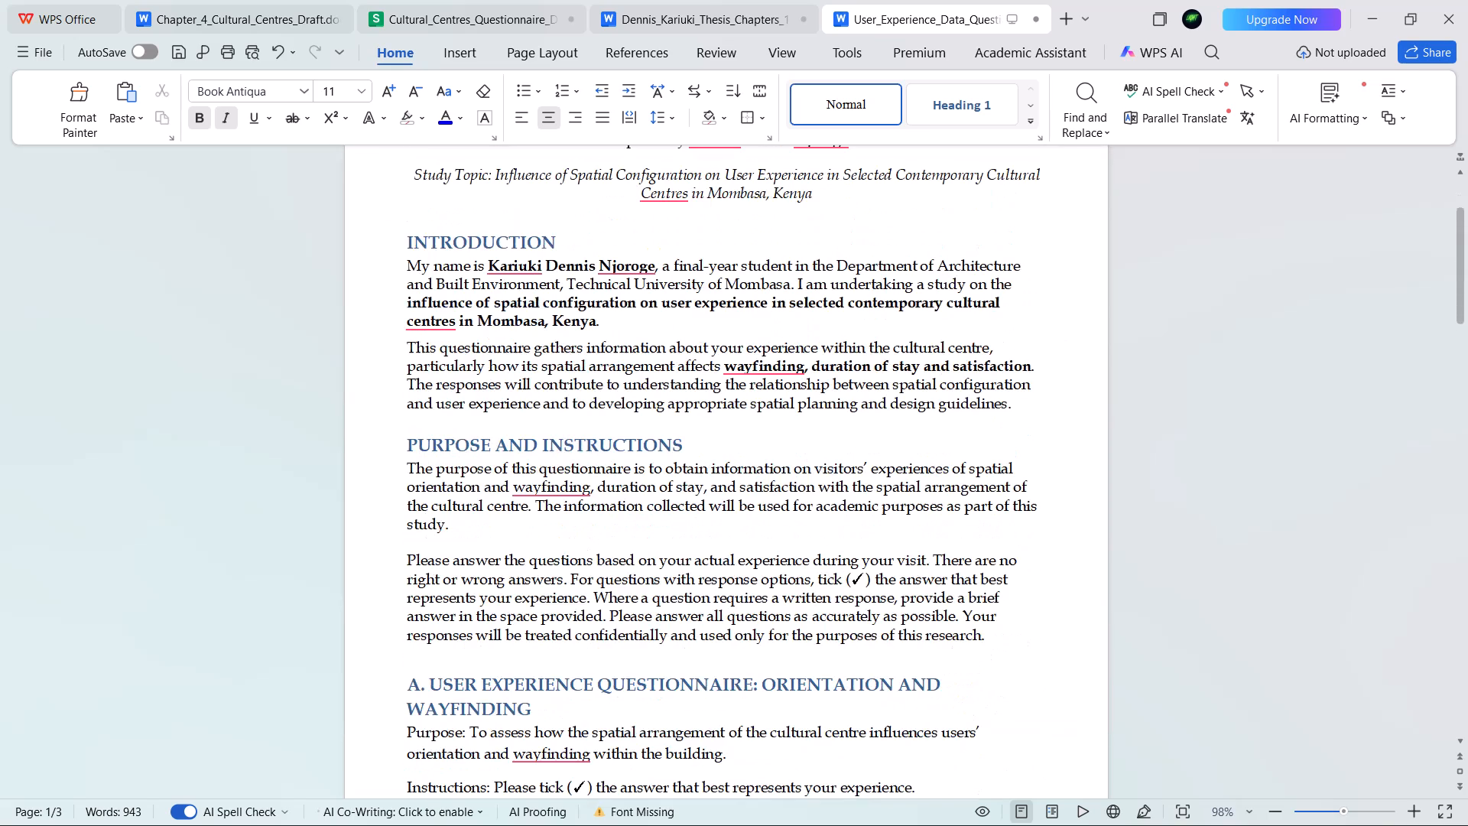
Set the font size of the entire questionnaire to 10.5.
{"action": "key", "text": "ctrl+a"}
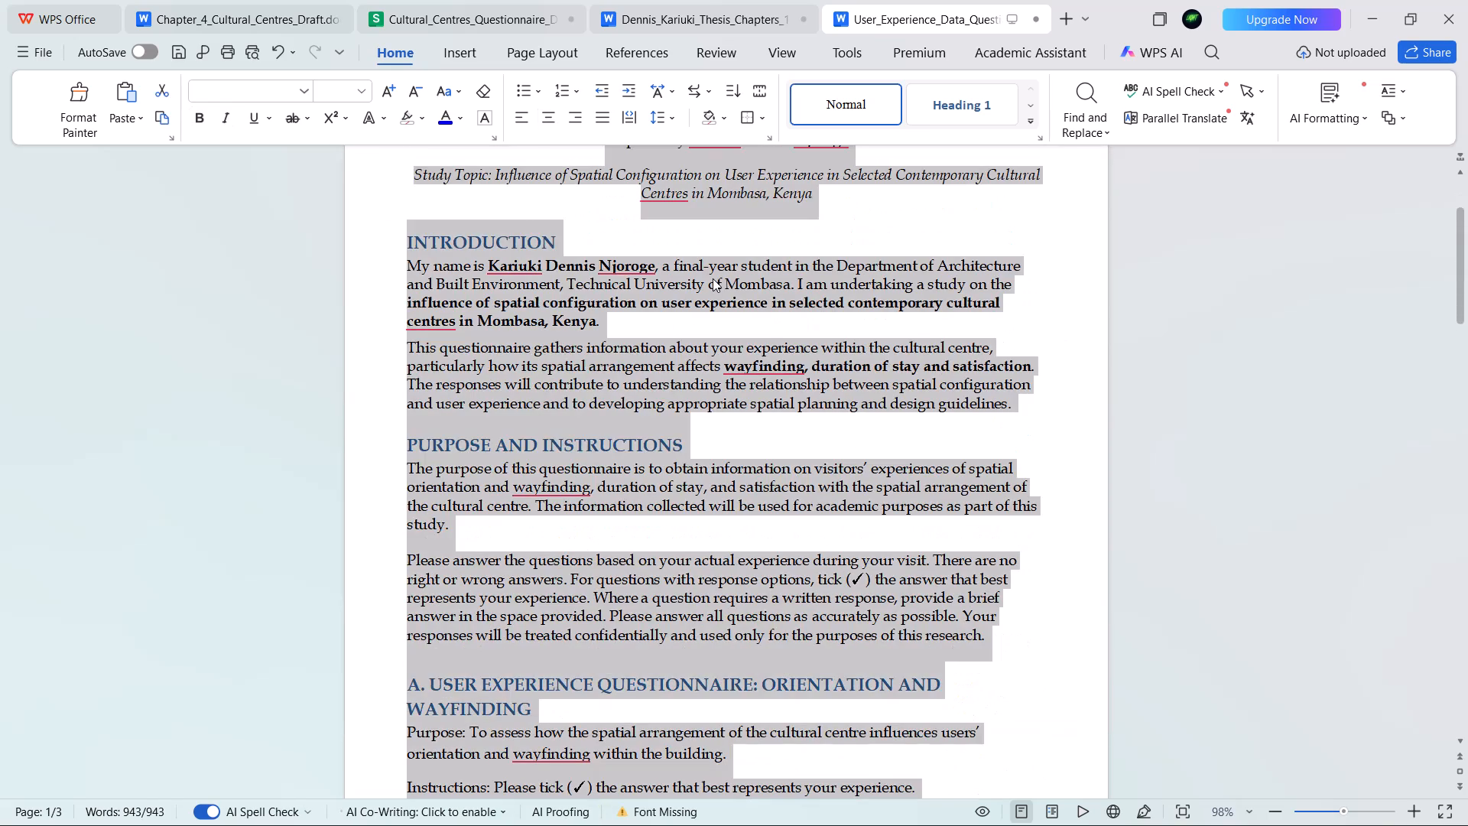
{"action": "left_click", "coordinate": [312, 90]}
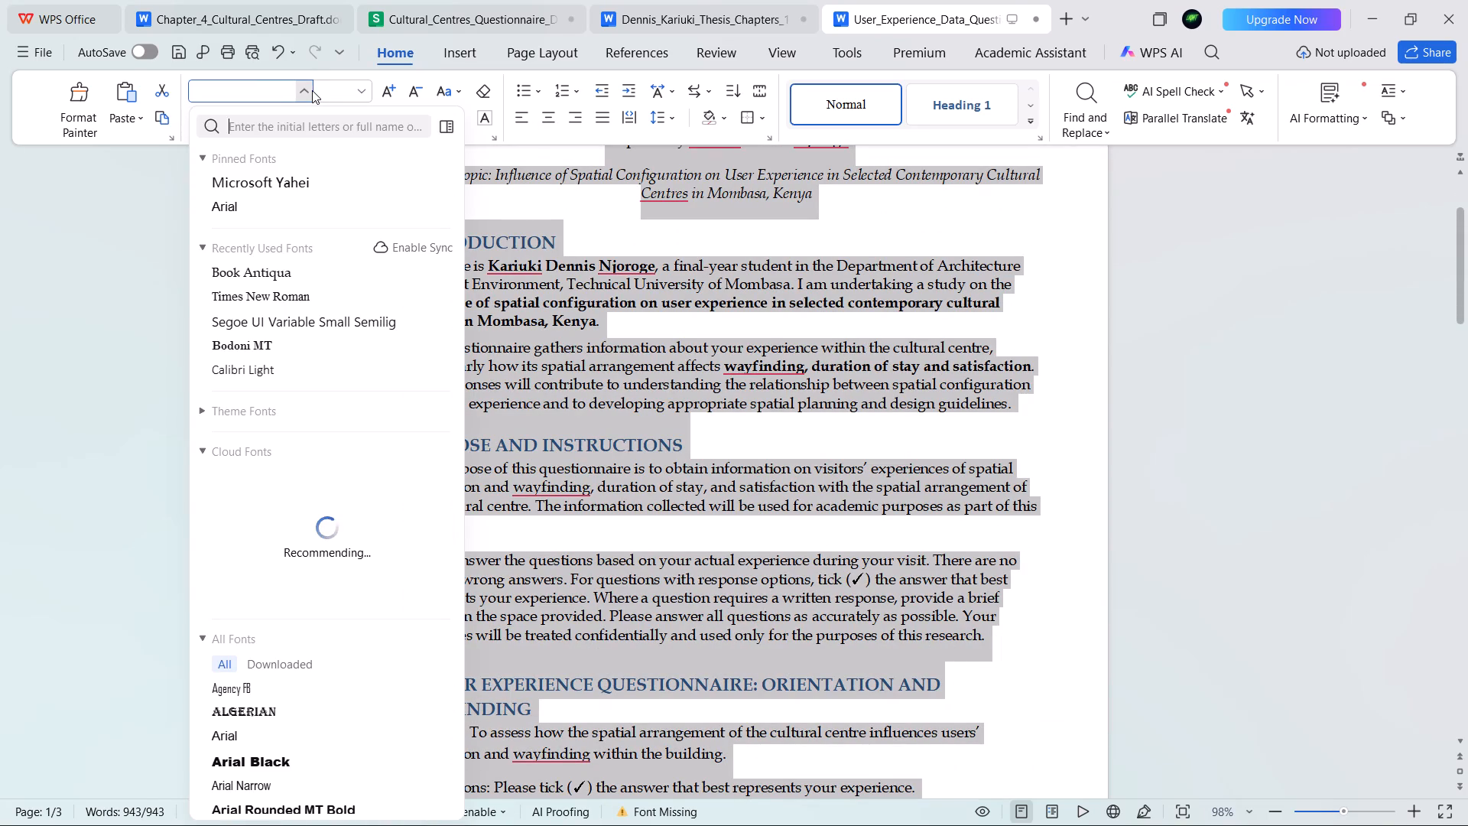
{"action": "left_click", "coordinate": [363, 92]}
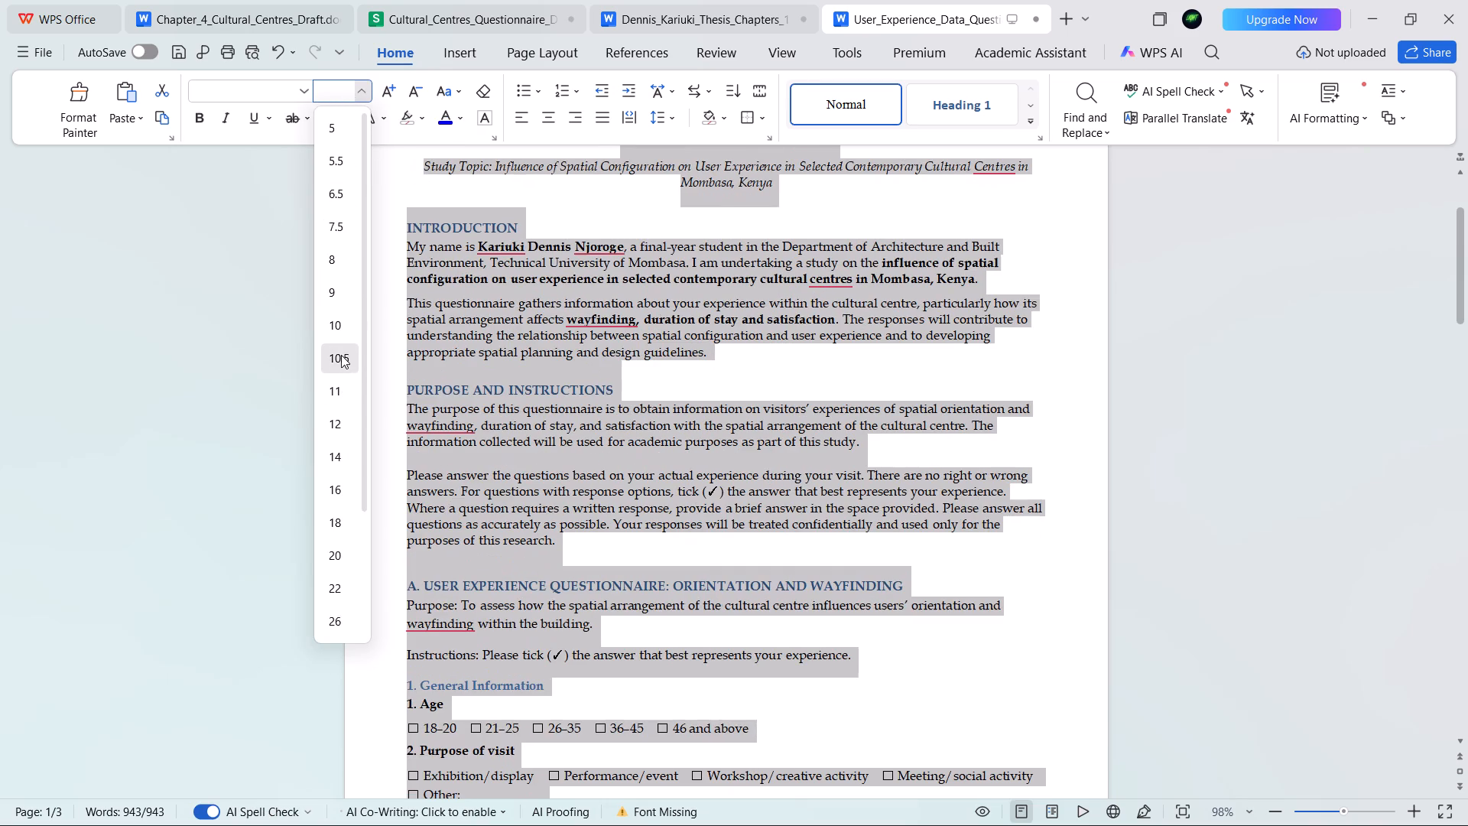
{"action": "left_click", "coordinate": [341, 355]}
{"action": "left_click", "coordinate": [727, 415]}
{"action": "scroll", "coordinate": [726, 415], "scroll_direction": "down", "scroll_amount": 13}
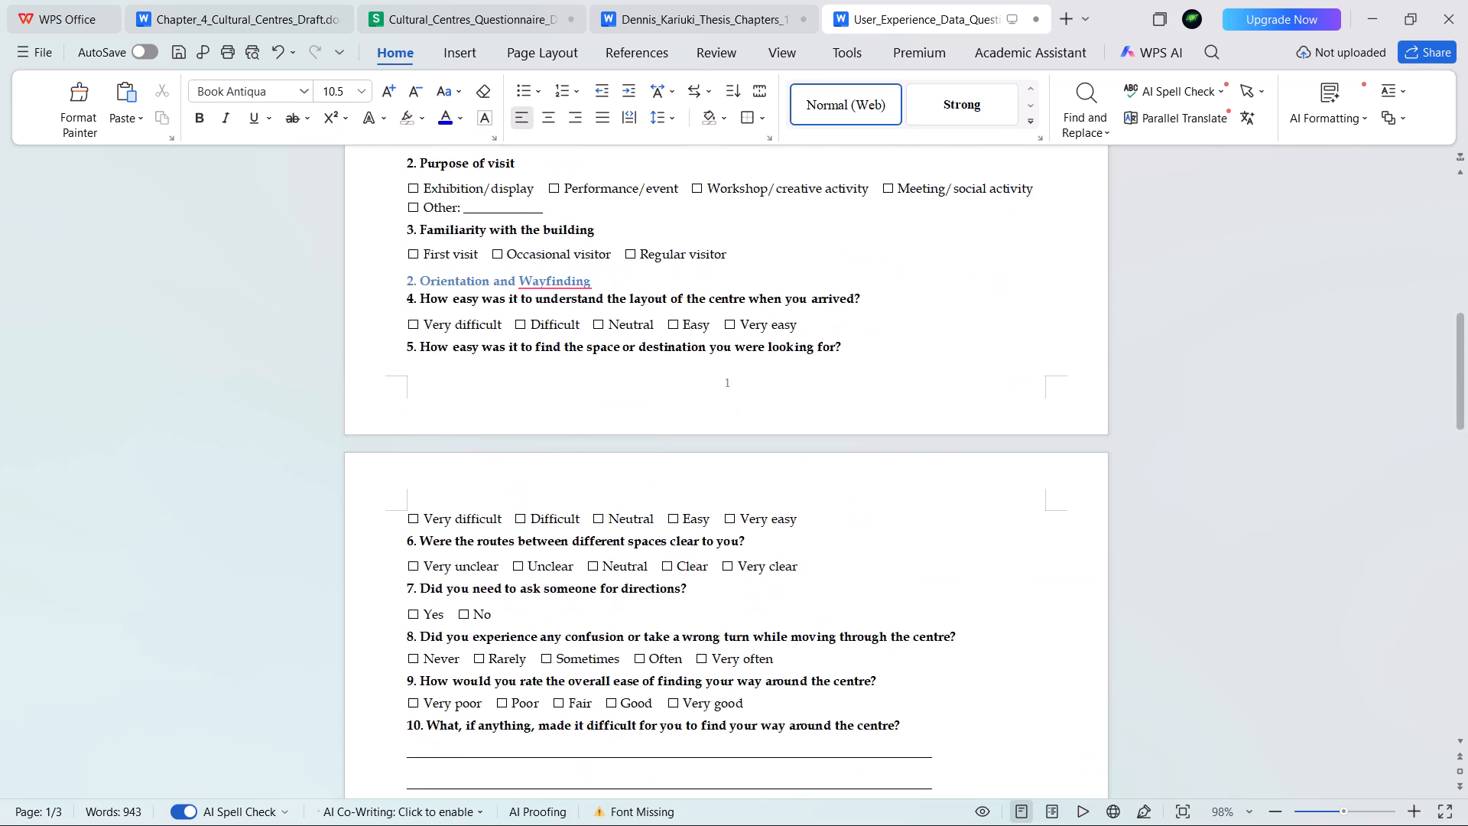
Undo the font size change applied to the entire questionnaire and clear the text selection.
{"action": "scroll", "coordinate": [726, 415], "scroll_direction": "down", "scroll_amount": 20}
{"action": "scroll", "coordinate": [726, 415], "scroll_direction": "down", "scroll_amount": 12}
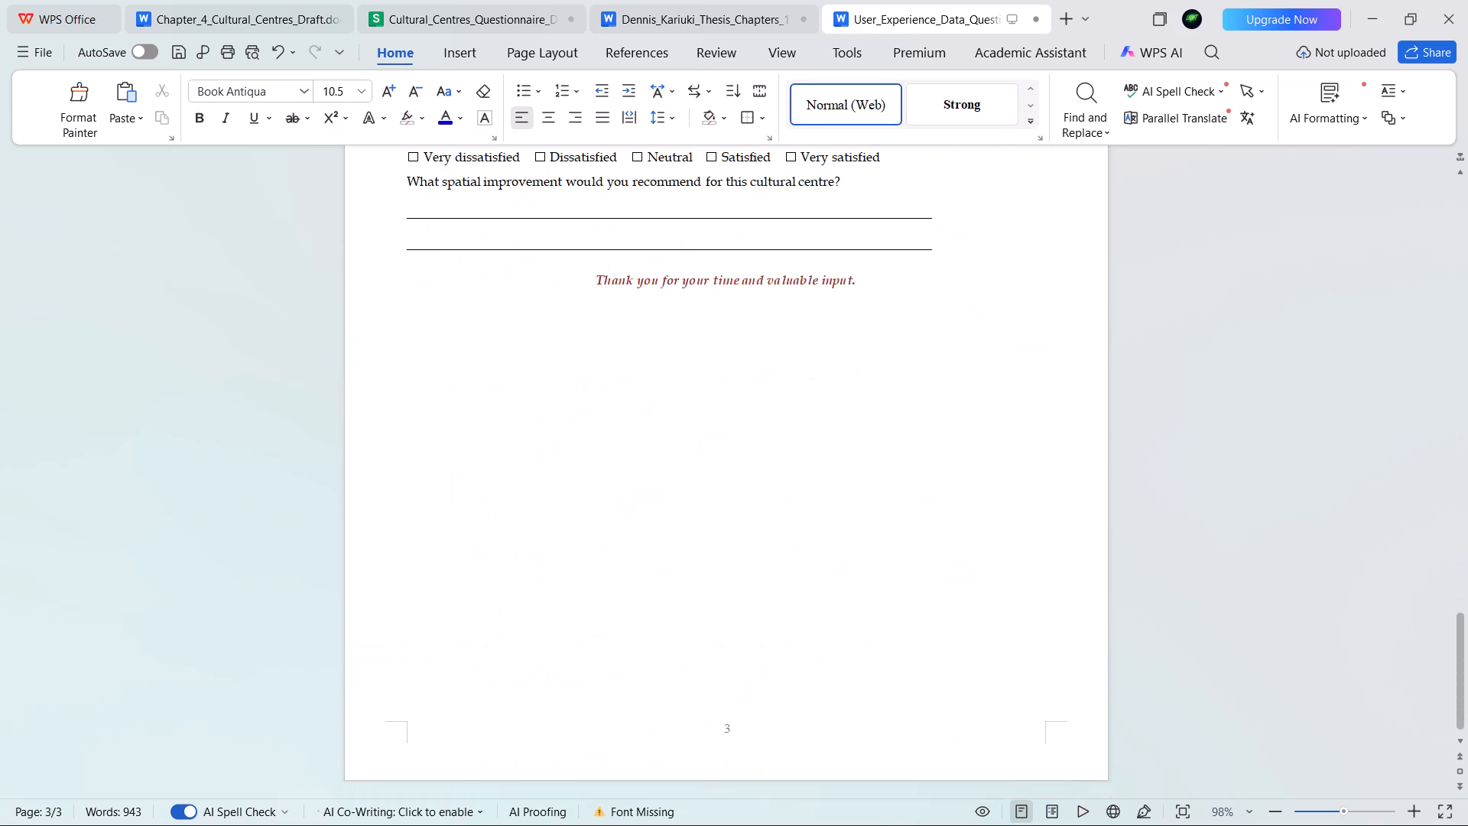
{"action": "scroll", "coordinate": [716, 417], "scroll_direction": "down", "scroll_amount": 6}
{"action": "scroll", "coordinate": [716, 417], "scroll_direction": "up", "scroll_amount": 17}
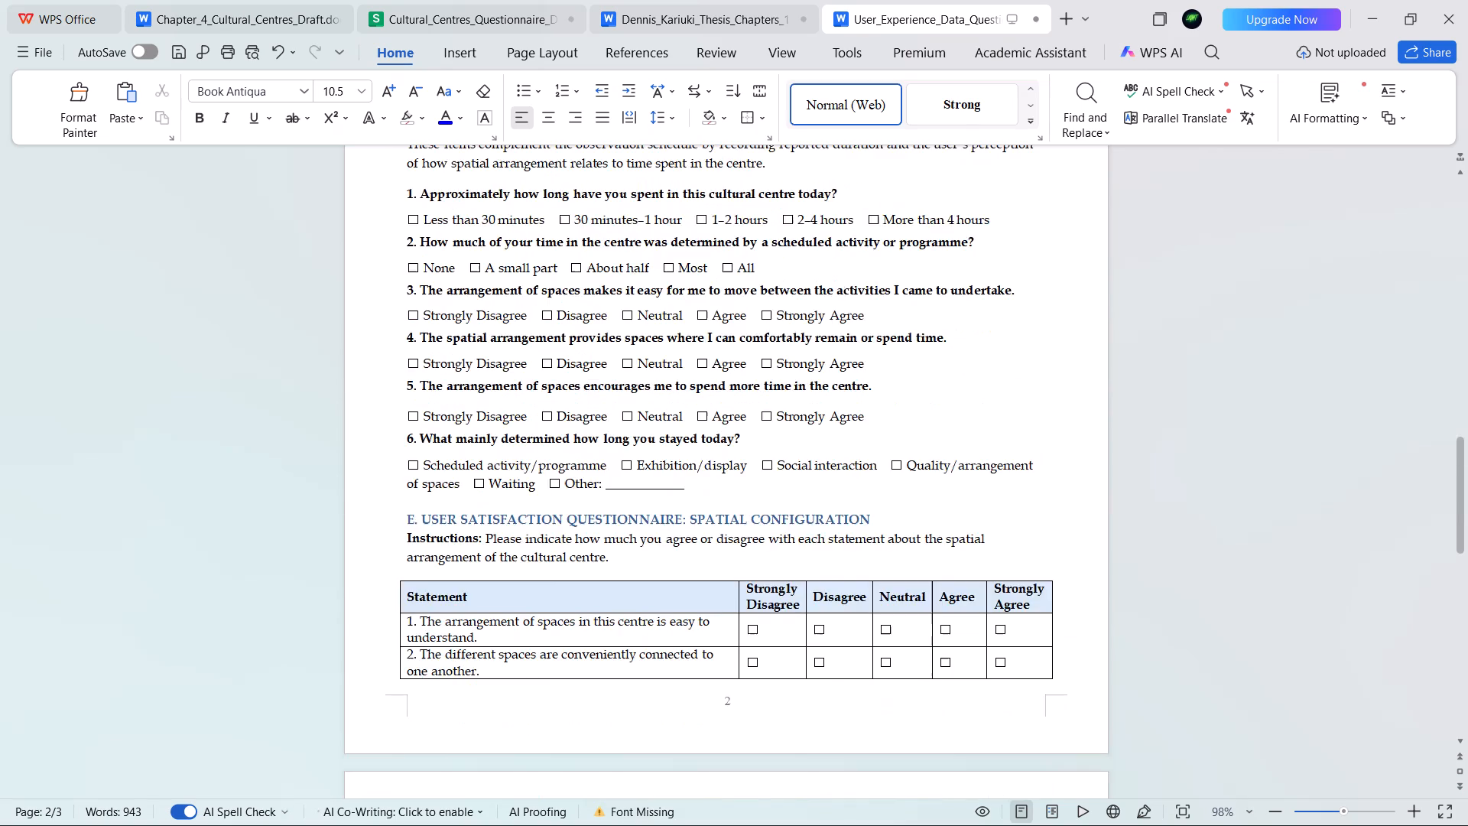
{"action": "scroll", "coordinate": [716, 417], "scroll_direction": "up", "scroll_amount": 12}
{"action": "key", "text": "ctrl+z"}
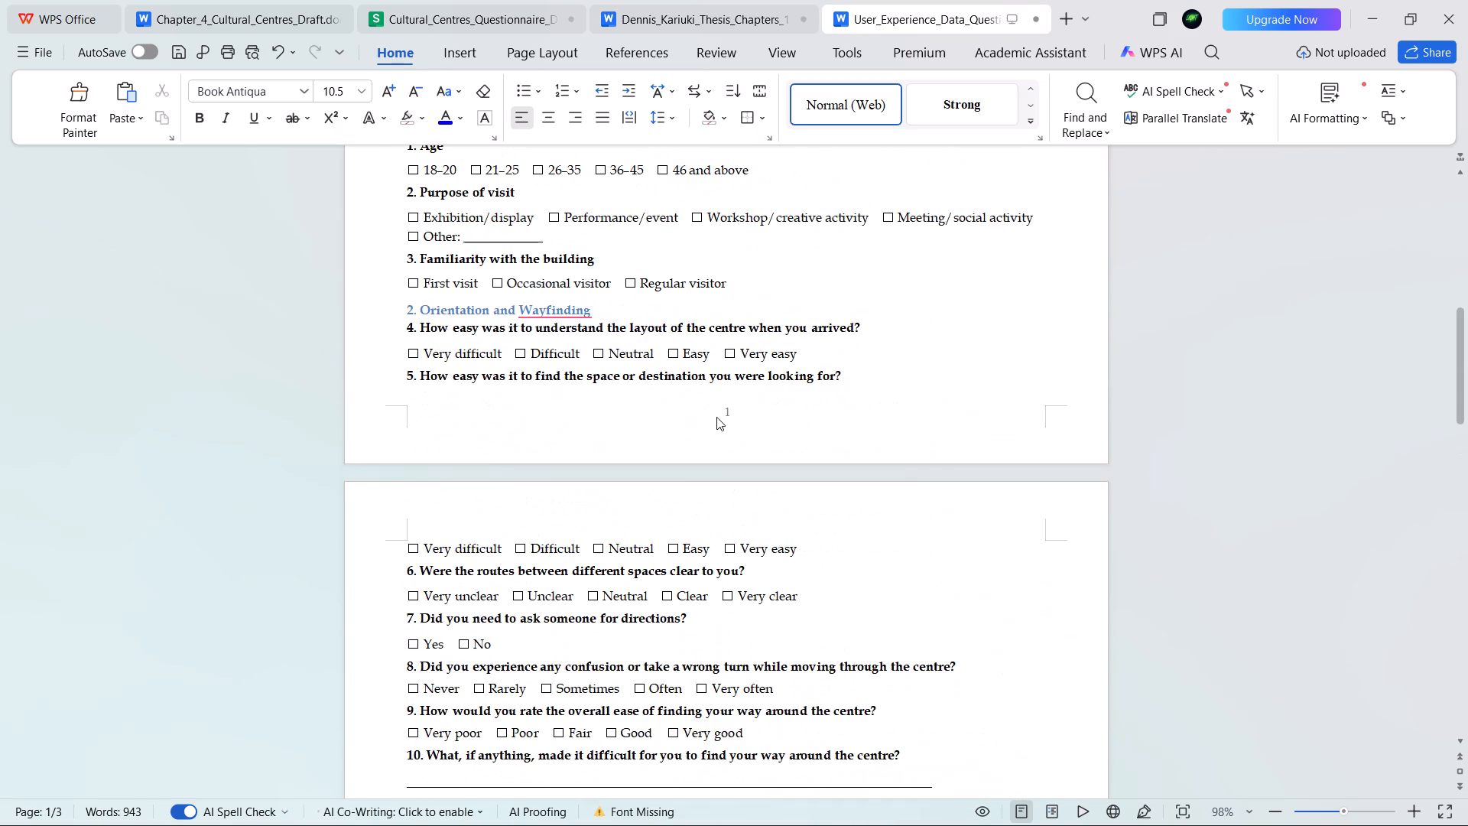
{"action": "scroll", "coordinate": [716, 417], "scroll_direction": "down", "scroll_amount": 18}
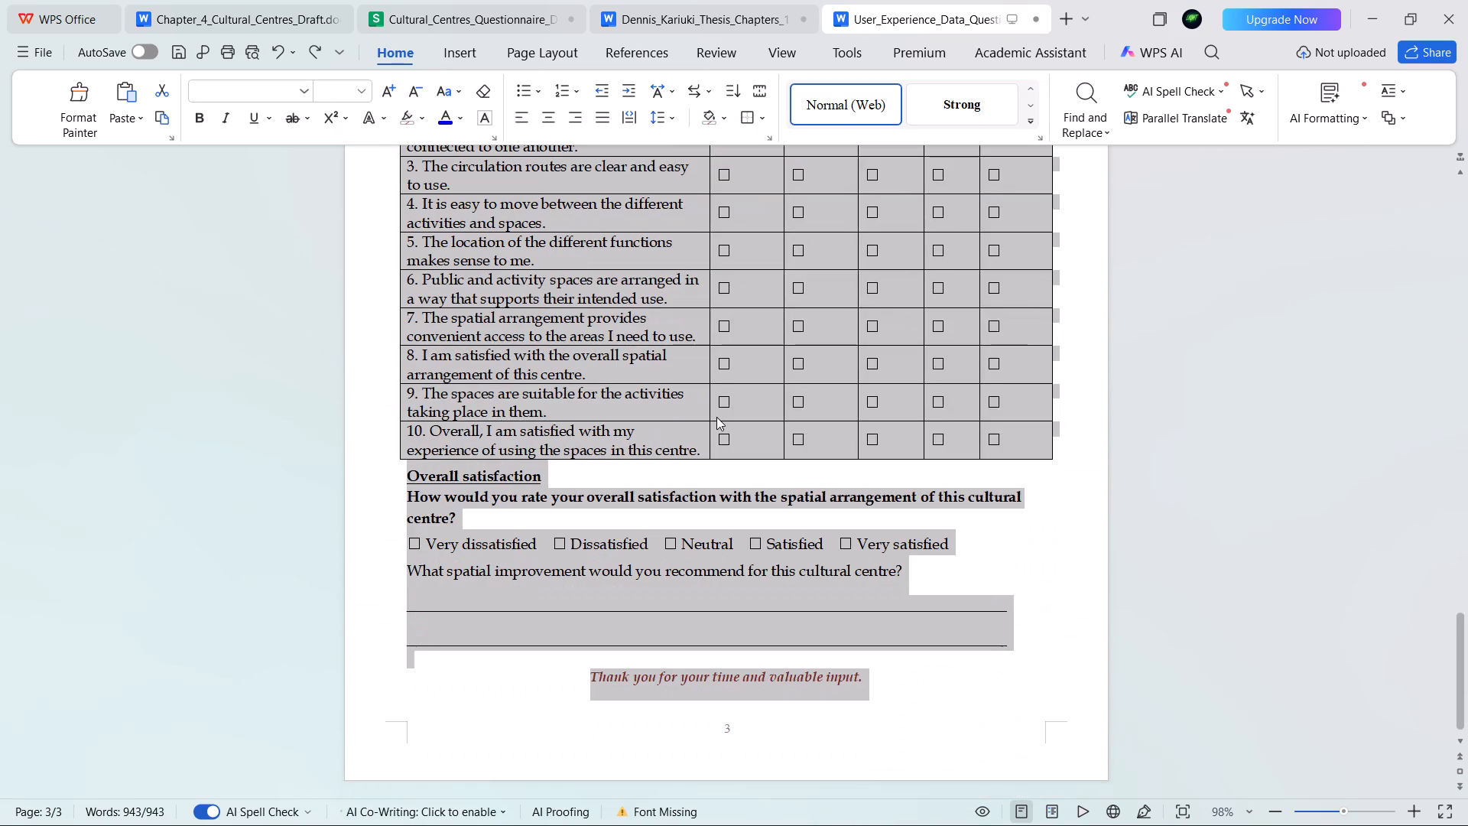
{"action": "left_click", "coordinate": [1015, 558]}
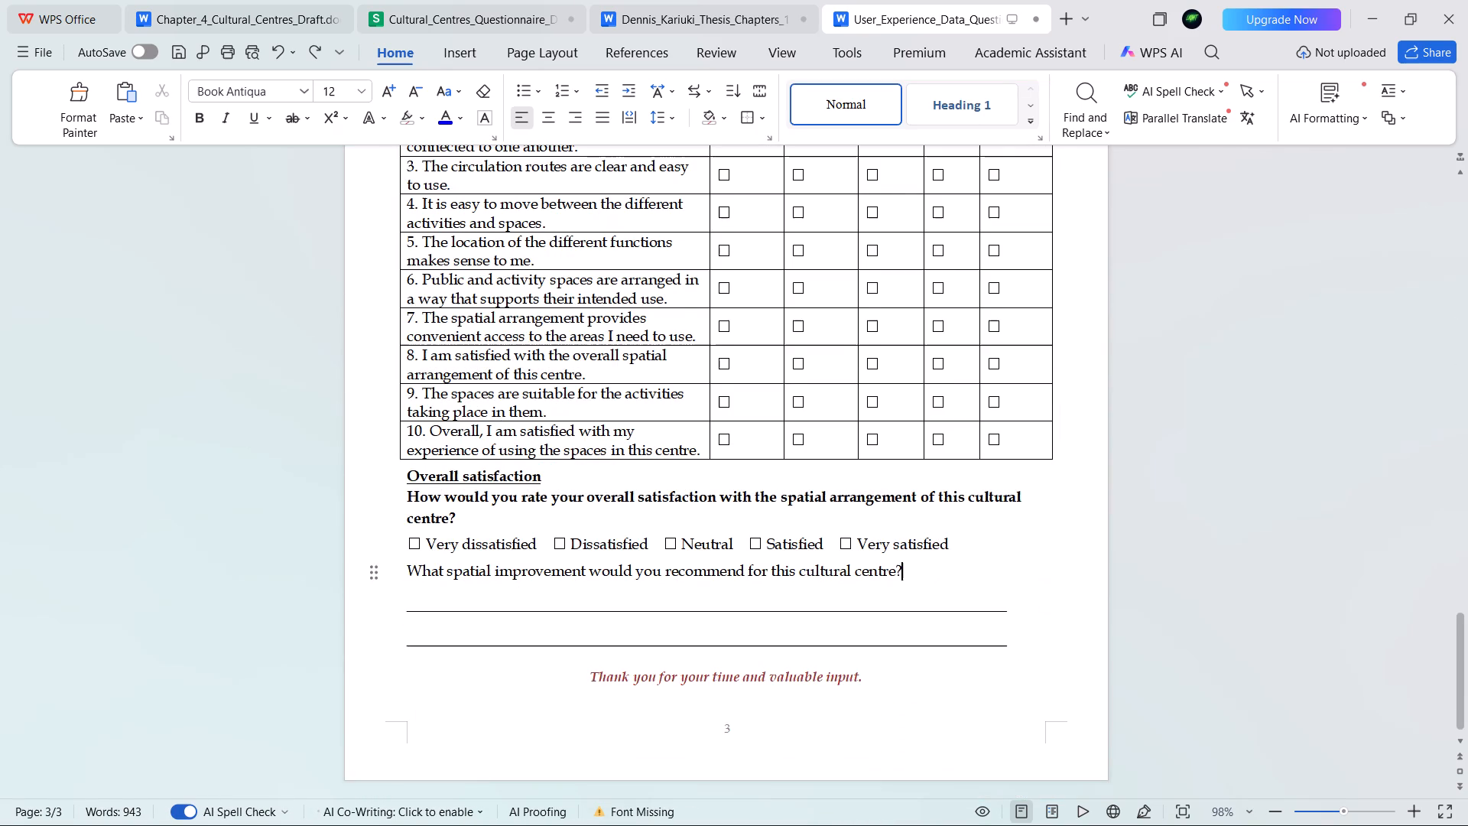
Review the questionnaire from the satisfaction table back through sections E and D to the purpose and section A instructions.
{"action": "scroll", "coordinate": [688, 544], "scroll_direction": "up", "scroll_amount": 15}
{"action": "scroll", "coordinate": [688, 544], "scroll_direction": "down", "scroll_amount": 5}
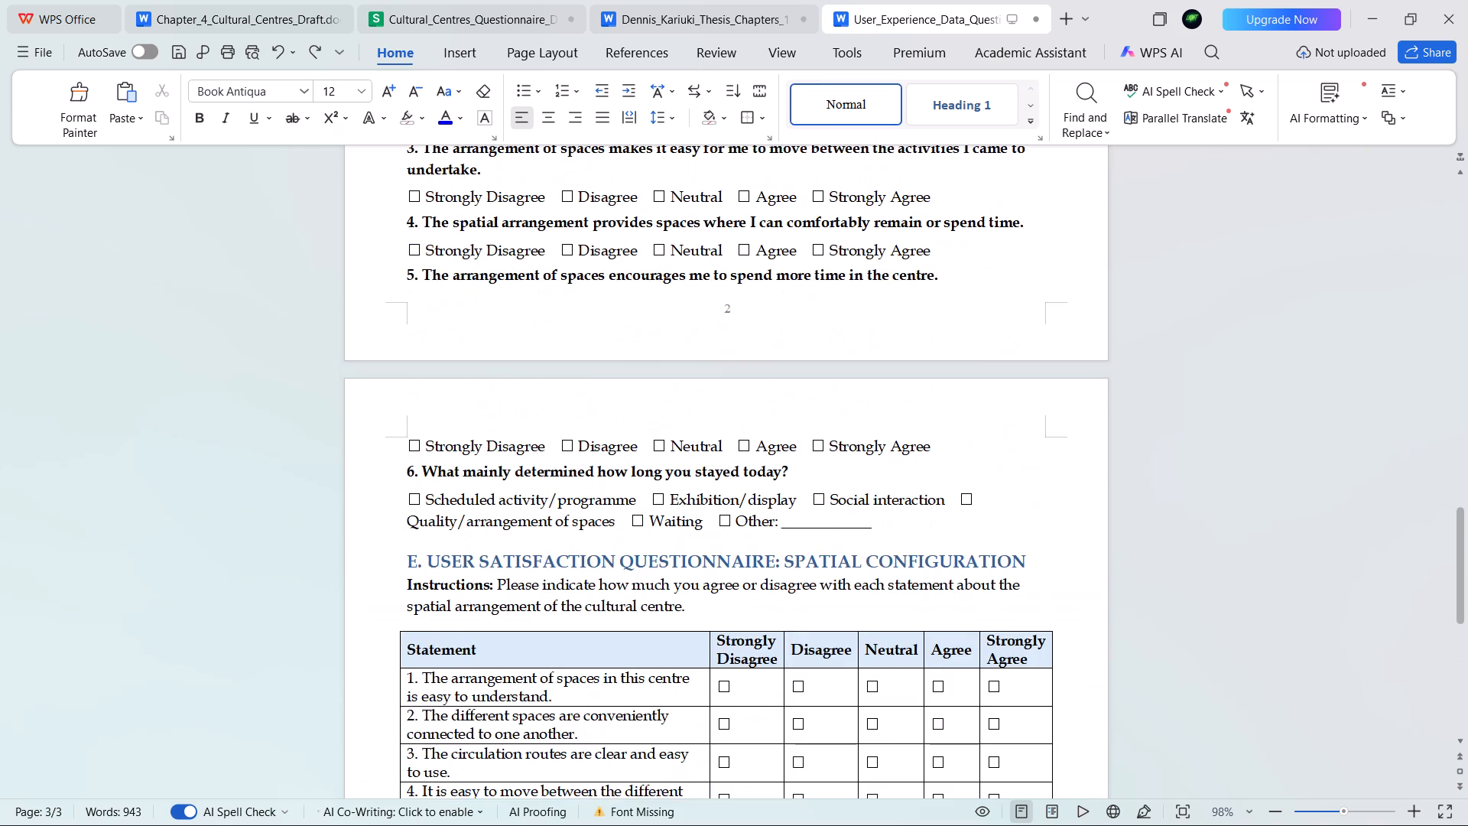
{"action": "scroll", "coordinate": [621, 457], "scroll_direction": "down", "scroll_amount": 2}
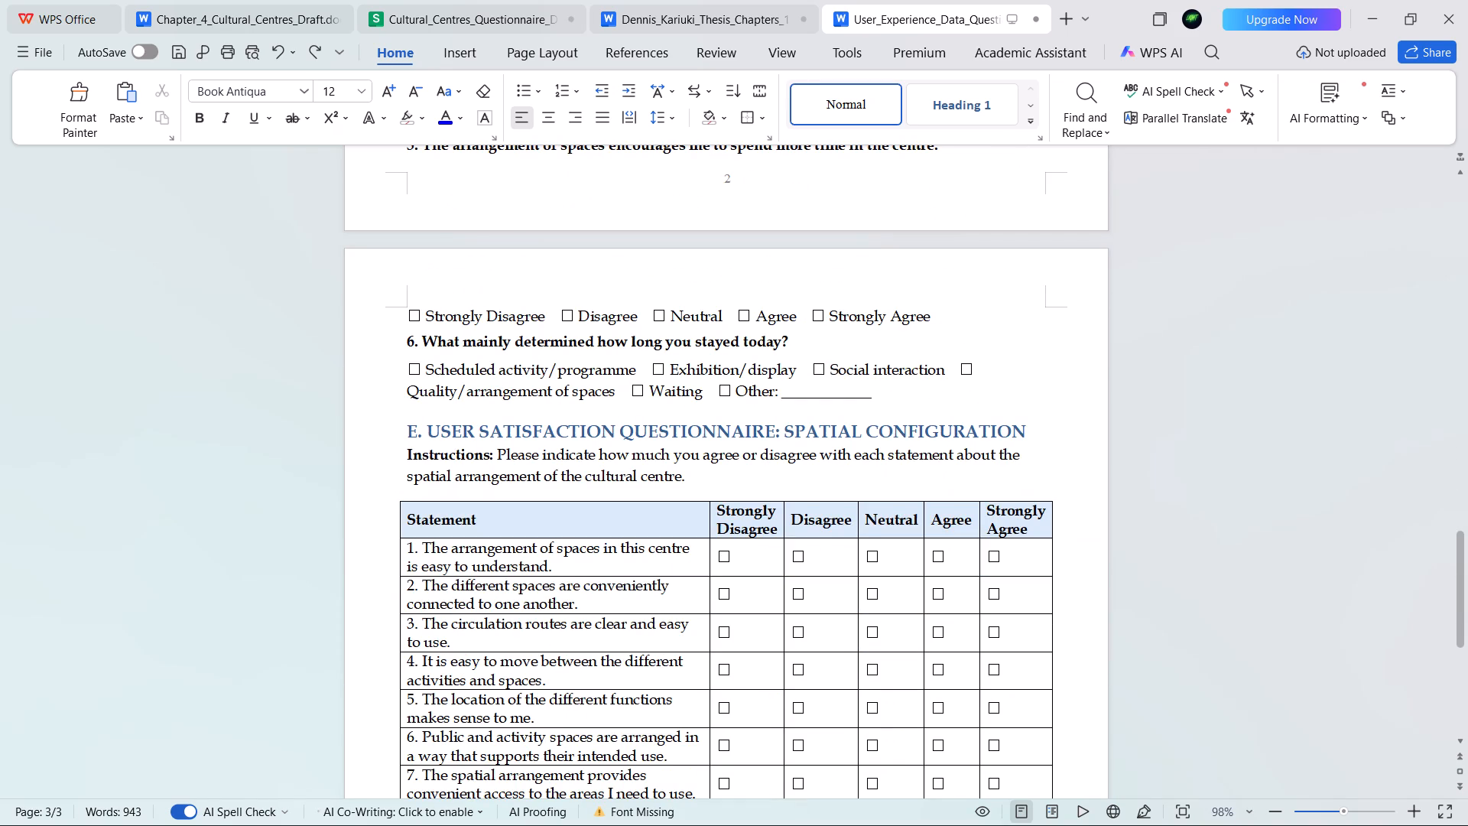
{"action": "scroll", "coordinate": [567, 483], "scroll_direction": "up", "scroll_amount": 8}
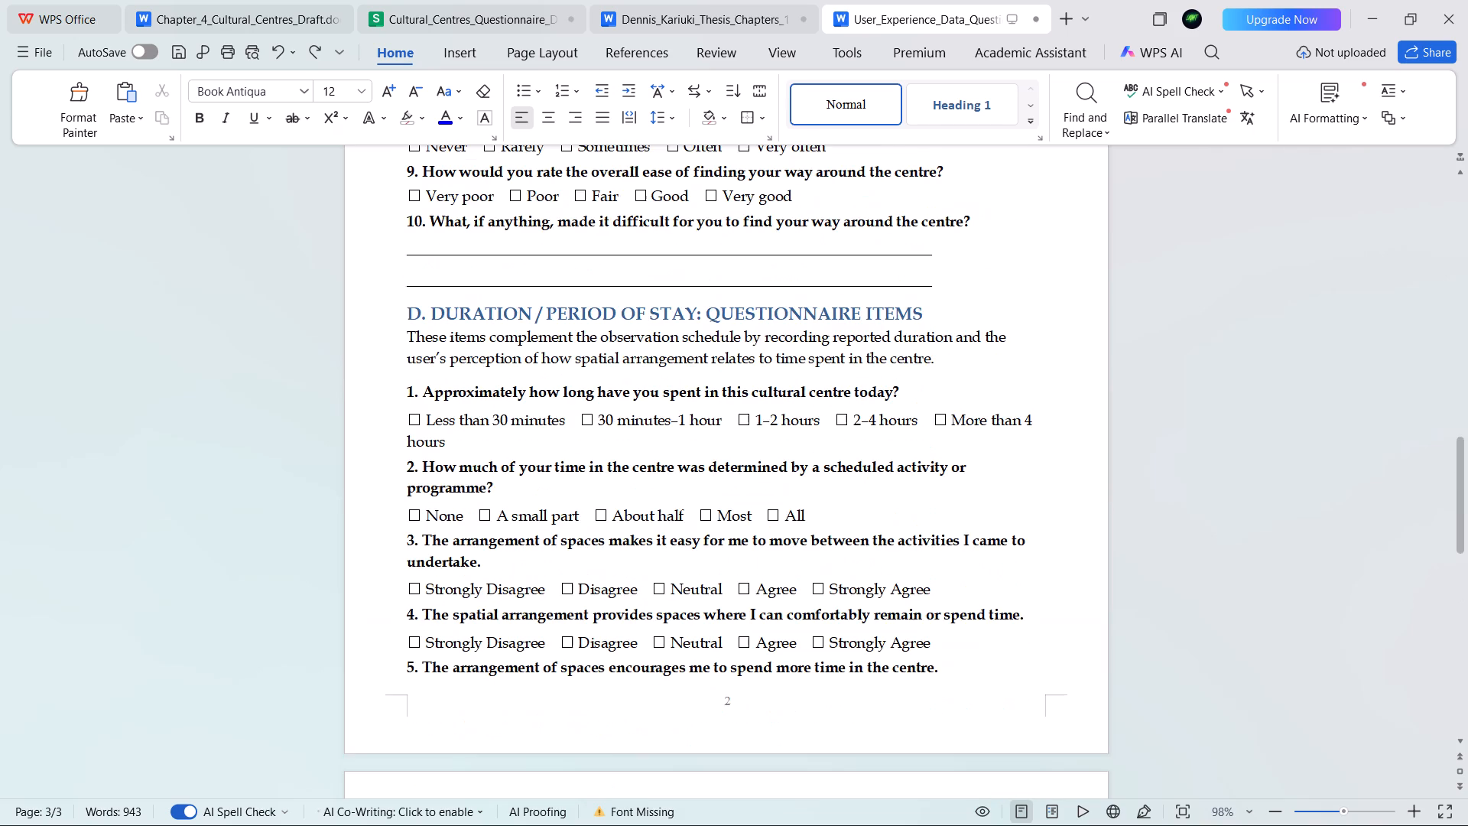
{"action": "scroll", "coordinate": [567, 483], "scroll_direction": "up", "scroll_amount": 2}
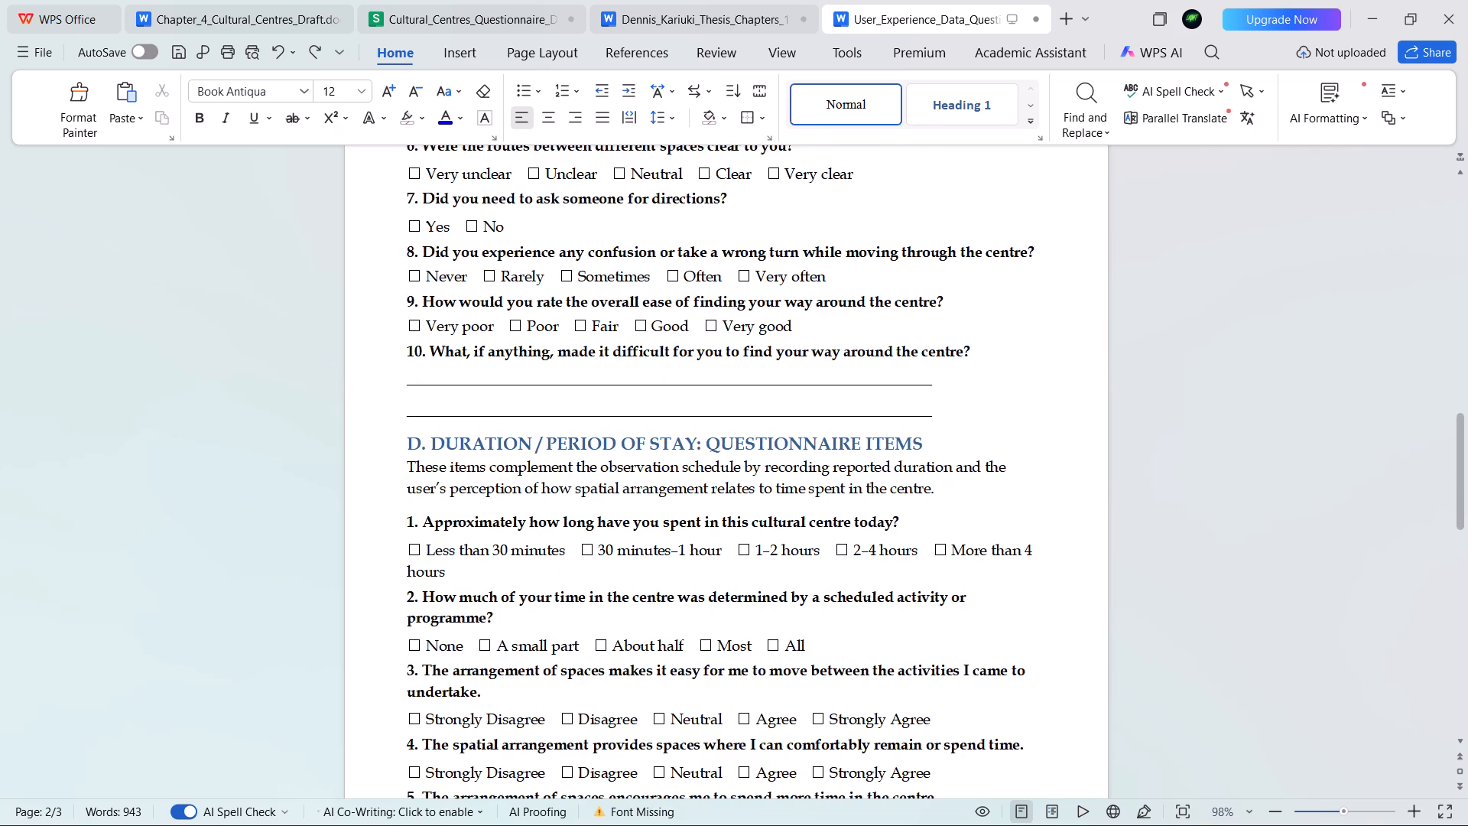
{"action": "scroll", "coordinate": [565, 473], "scroll_direction": "down", "scroll_amount": 3}
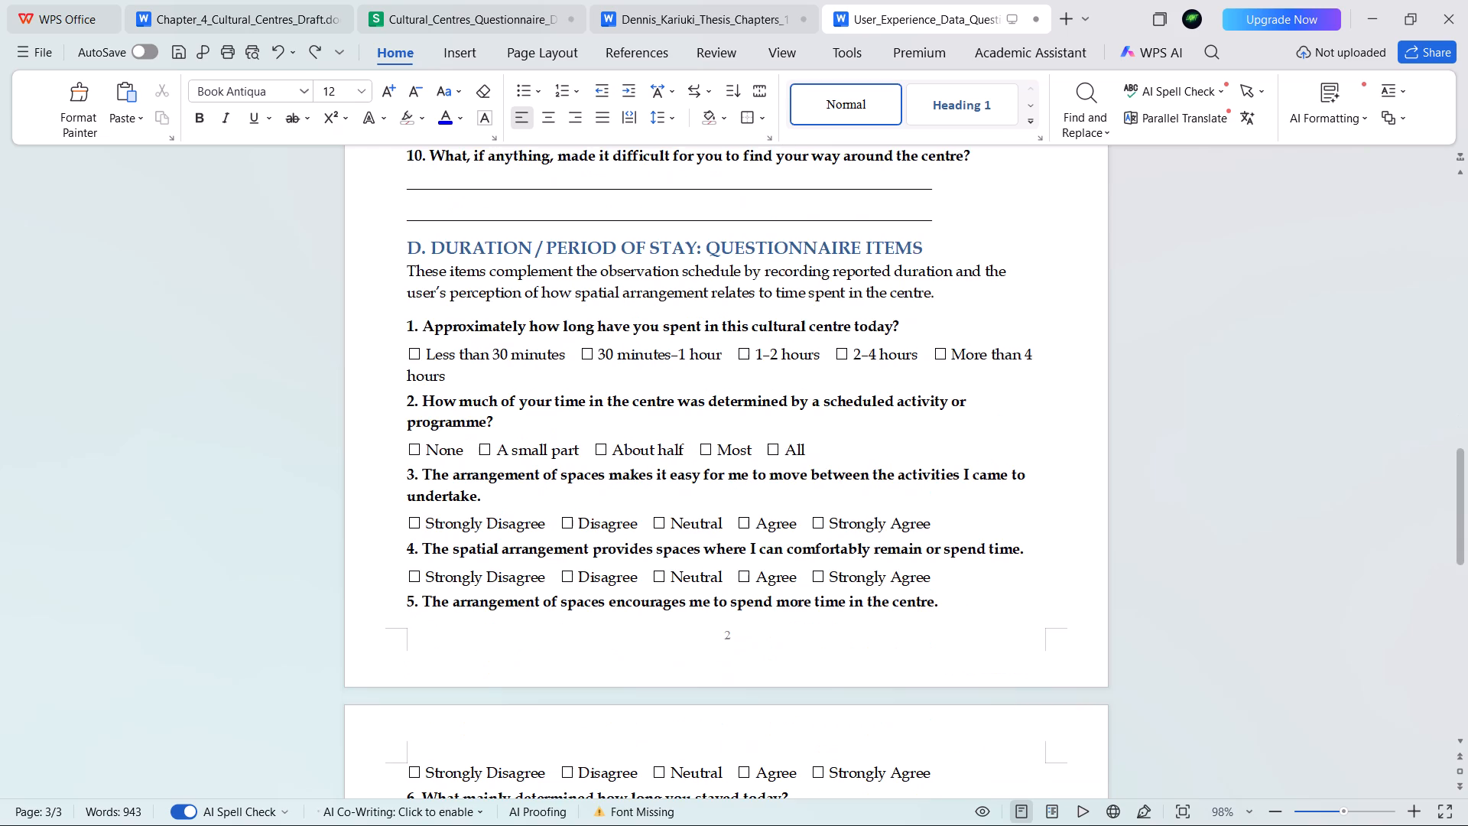
{"action": "scroll", "coordinate": [565, 473], "scroll_direction": "up", "scroll_amount": 1}
{"action": "scroll", "coordinate": [565, 473], "scroll_direction": "down", "scroll_amount": 1}
{"action": "scroll", "coordinate": [565, 473], "scroll_direction": "up", "scroll_amount": 20}
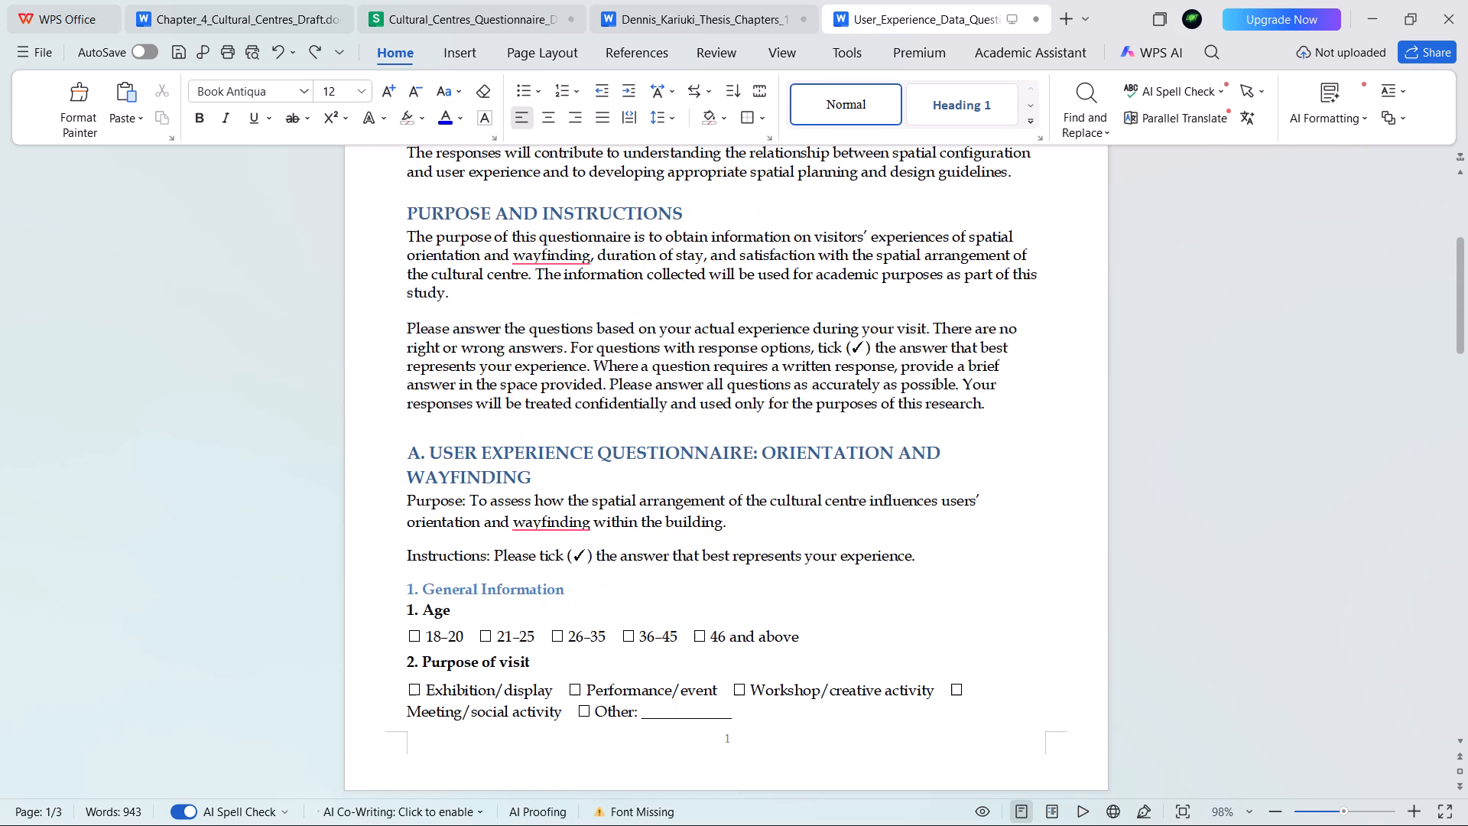
{"action": "scroll", "coordinate": [565, 473], "scroll_direction": "down", "scroll_amount": 1}
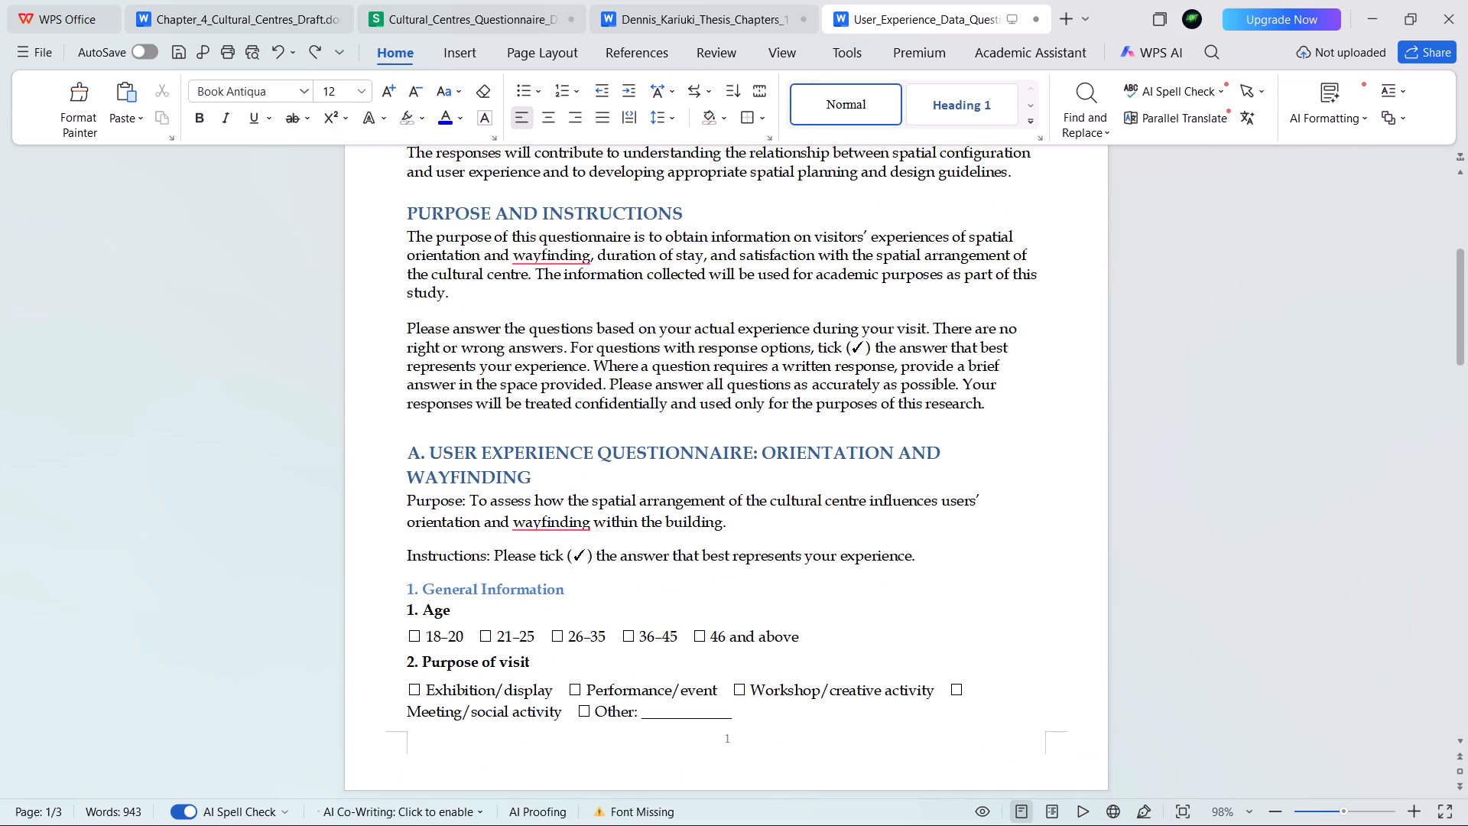
Replace section D's introductory paragraph with a copy of section A's "Instructions: Please tick (✓)" line, deleting the leftover full stop and empty paragraph.
{"action": "left_click_drag", "start_coordinate": [402, 559], "coordinate": [917, 570]}
{"action": "key", "text": "ctrl+c"}
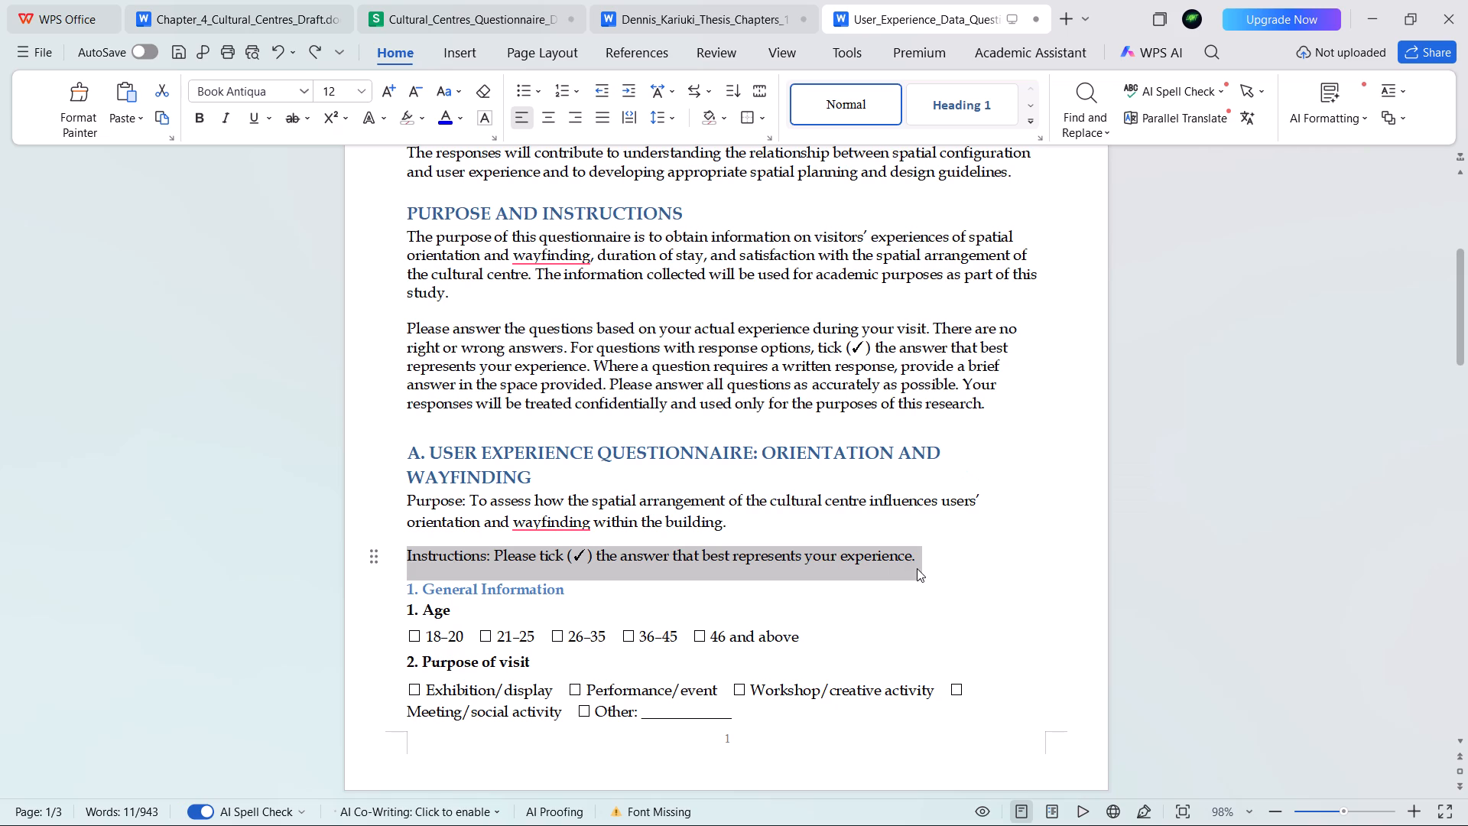
{"action": "key", "text": "ctrl+c"}
{"action": "scroll", "coordinate": [606, 496], "scroll_direction": "down", "scroll_amount": 16}
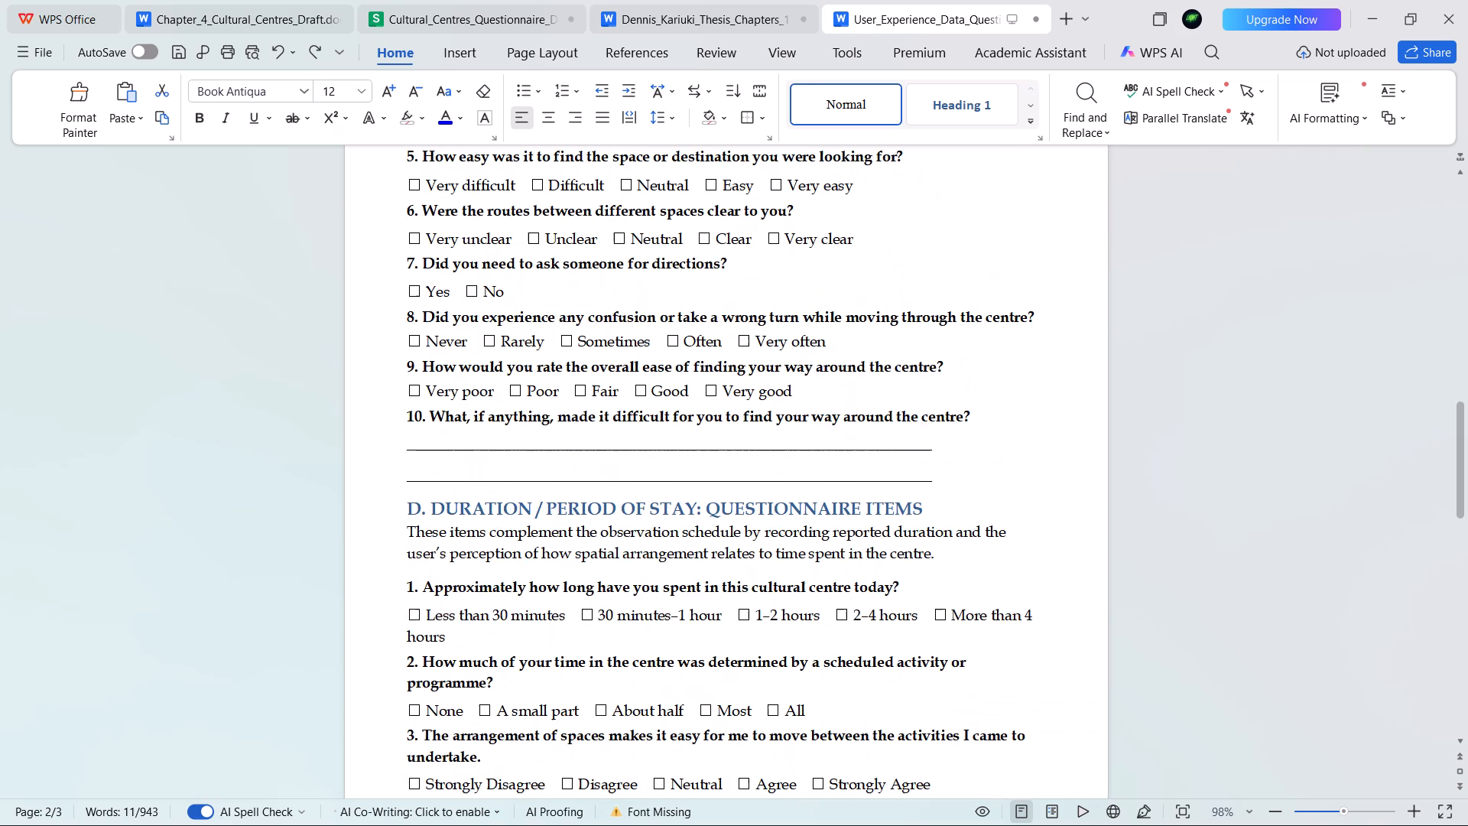
{"action": "left_click", "coordinate": [412, 468]}
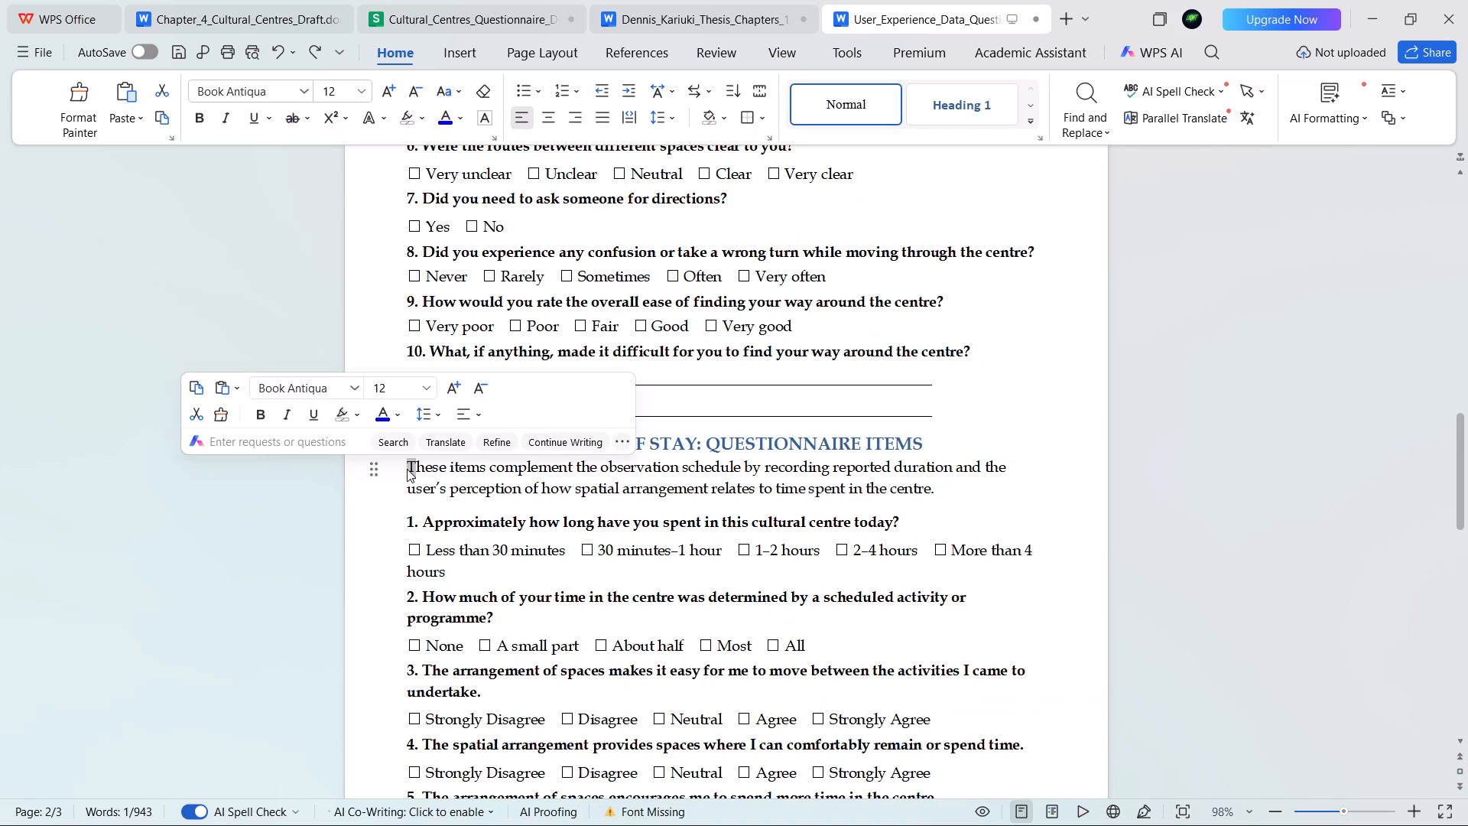
{"action": "left_click", "coordinate": [408, 469]}
{"action": "left_click_drag", "start_coordinate": [409, 469], "coordinate": [570, 483]}
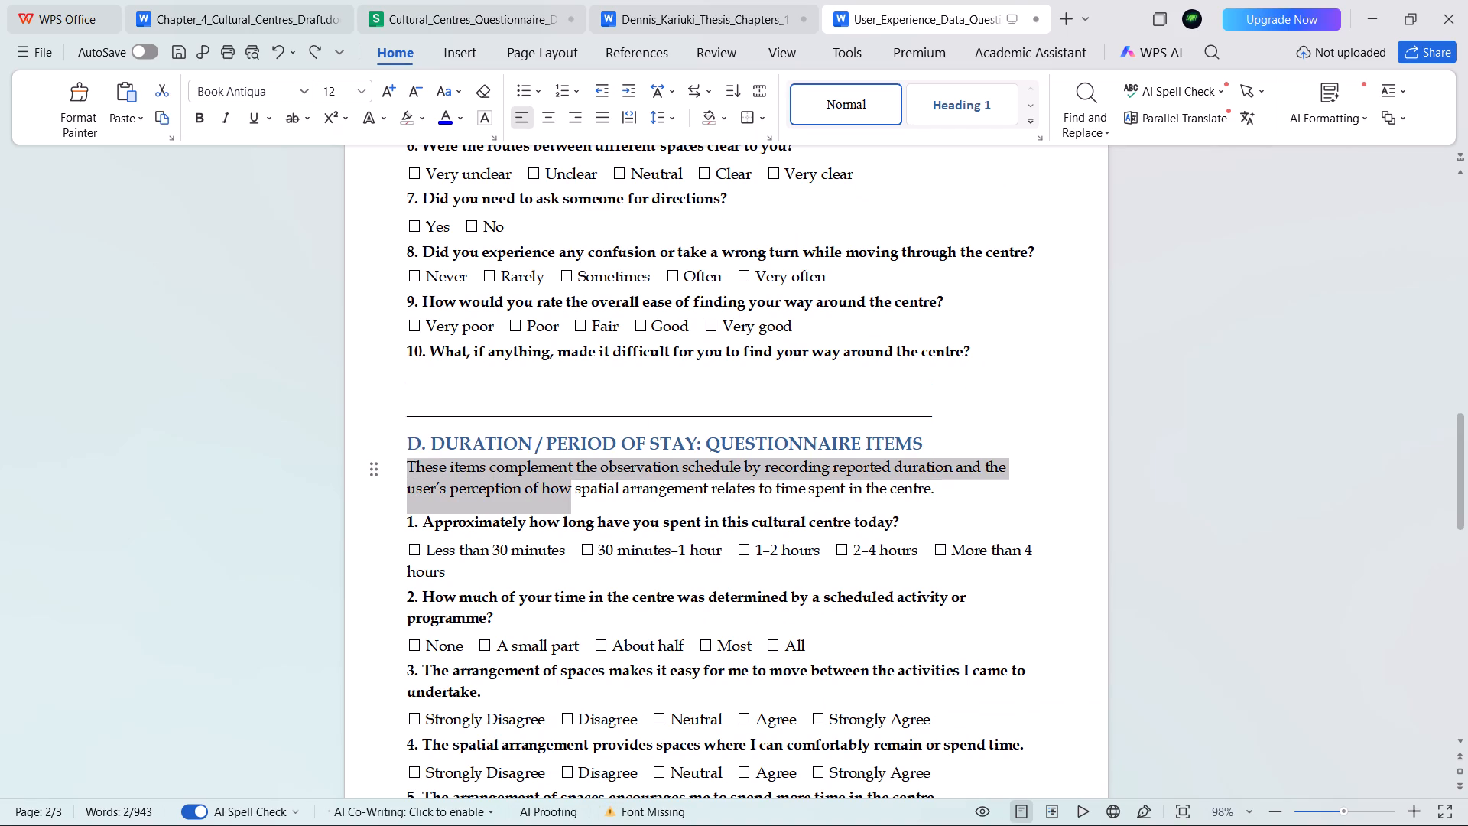
{"action": "left_click_drag", "start_coordinate": [570, 483], "coordinate": [812, 483]}
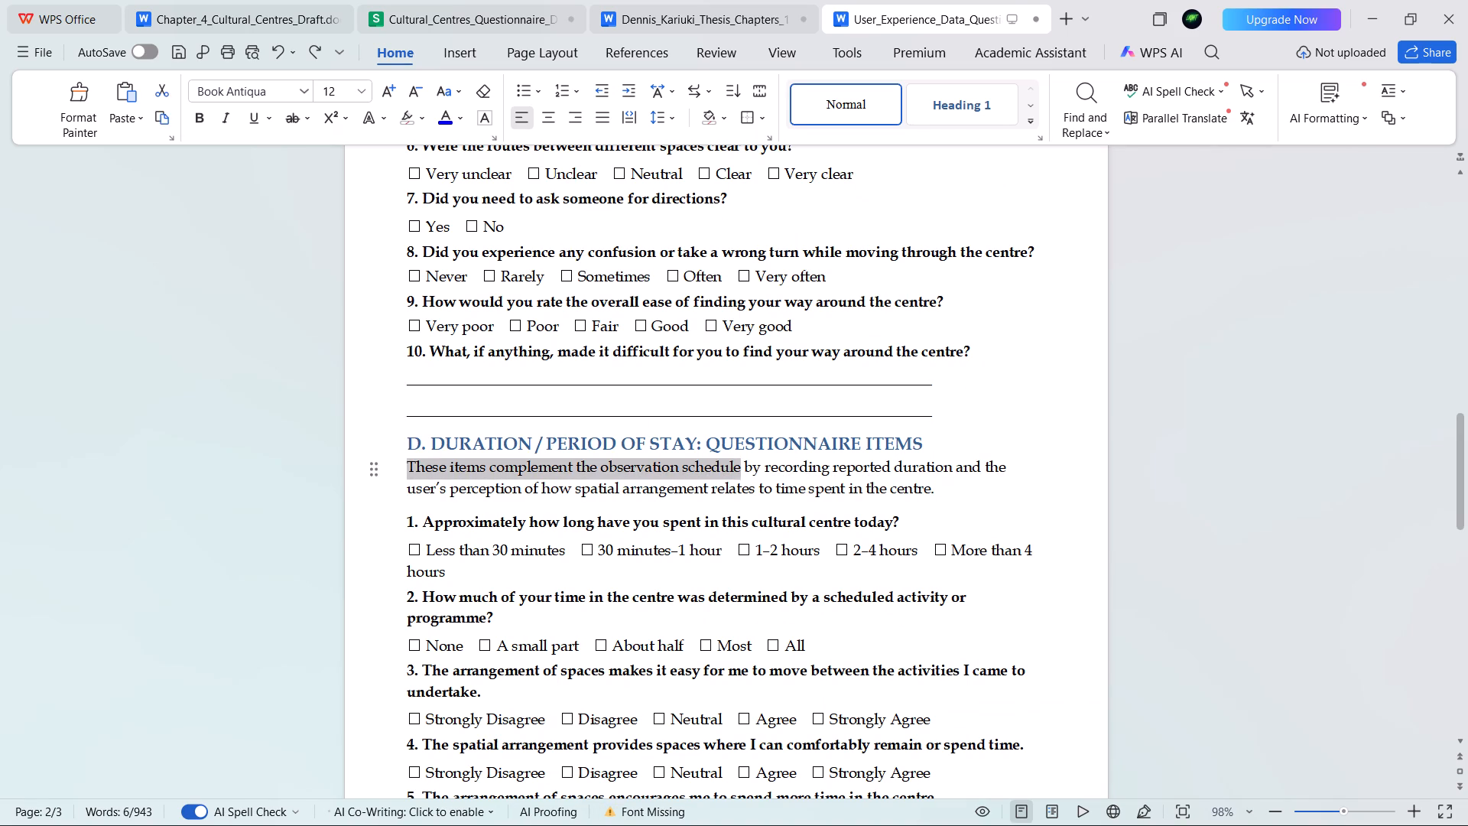
{"action": "left_click_drag", "start_coordinate": [812, 483], "coordinate": [930, 487]}
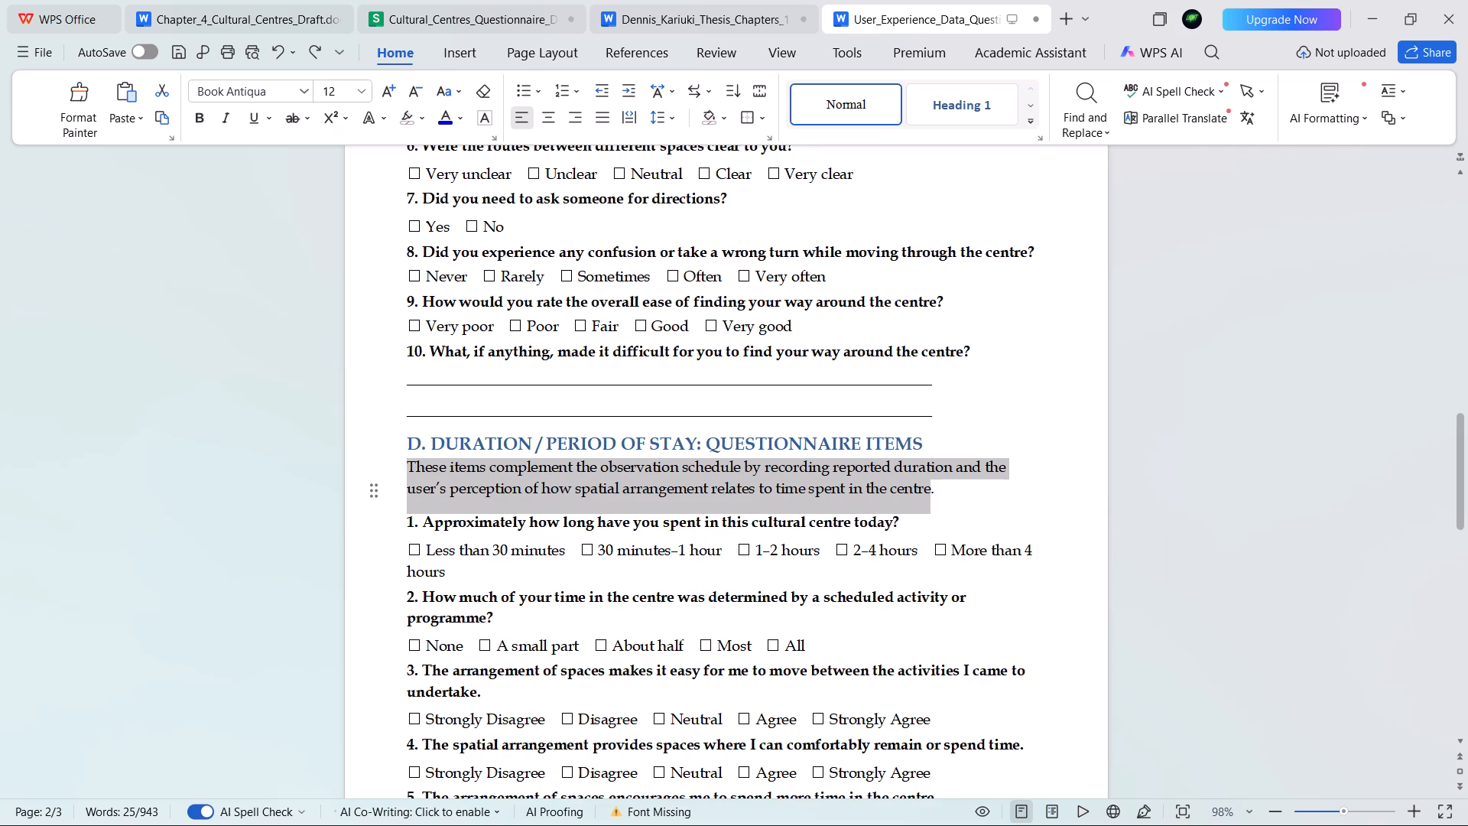
{"action": "key", "text": "ctrl+v"}
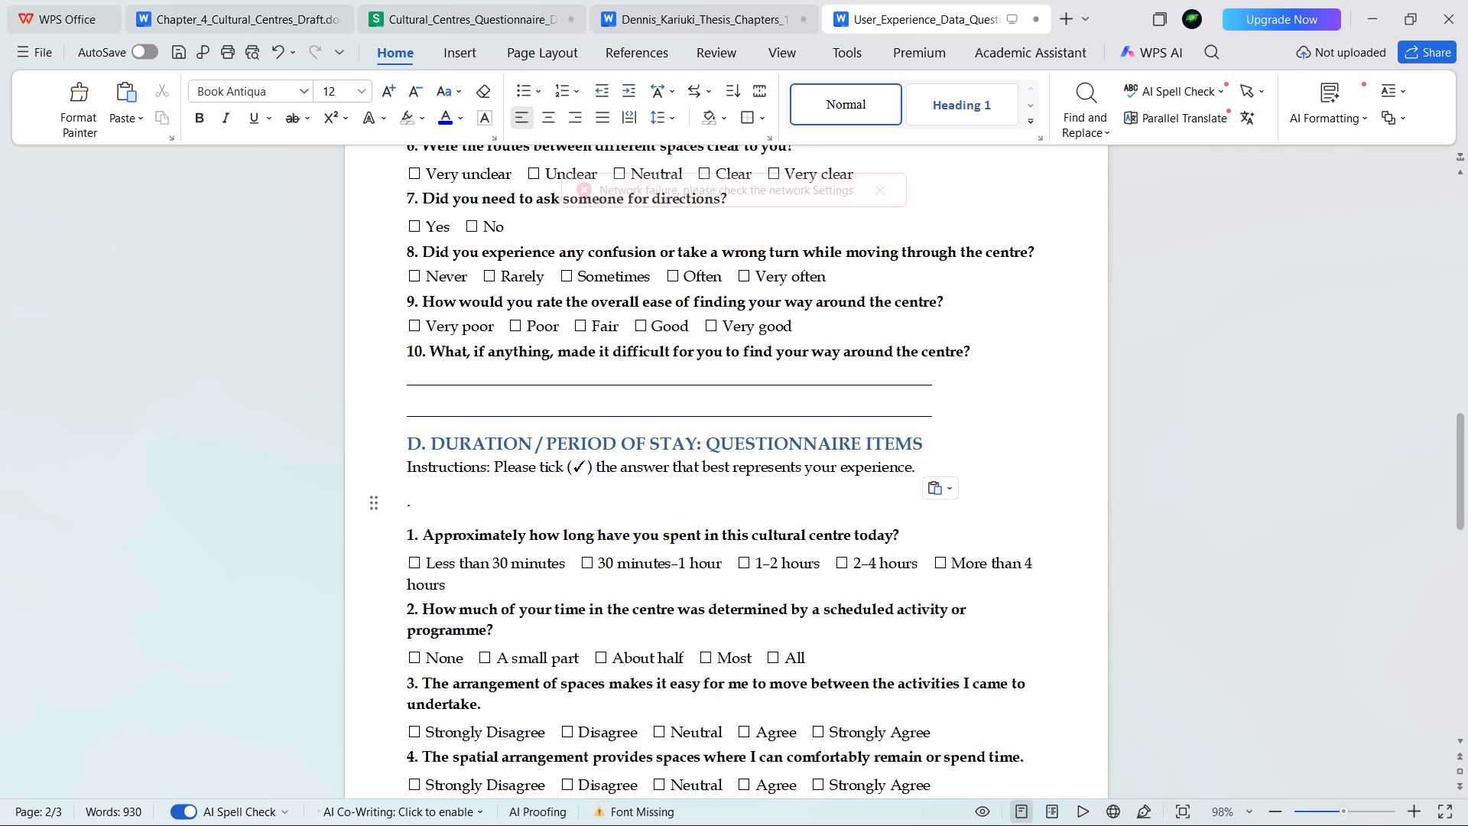
{"action": "key", "text": "Delete"}
{"action": "key", "text": "Delete"}
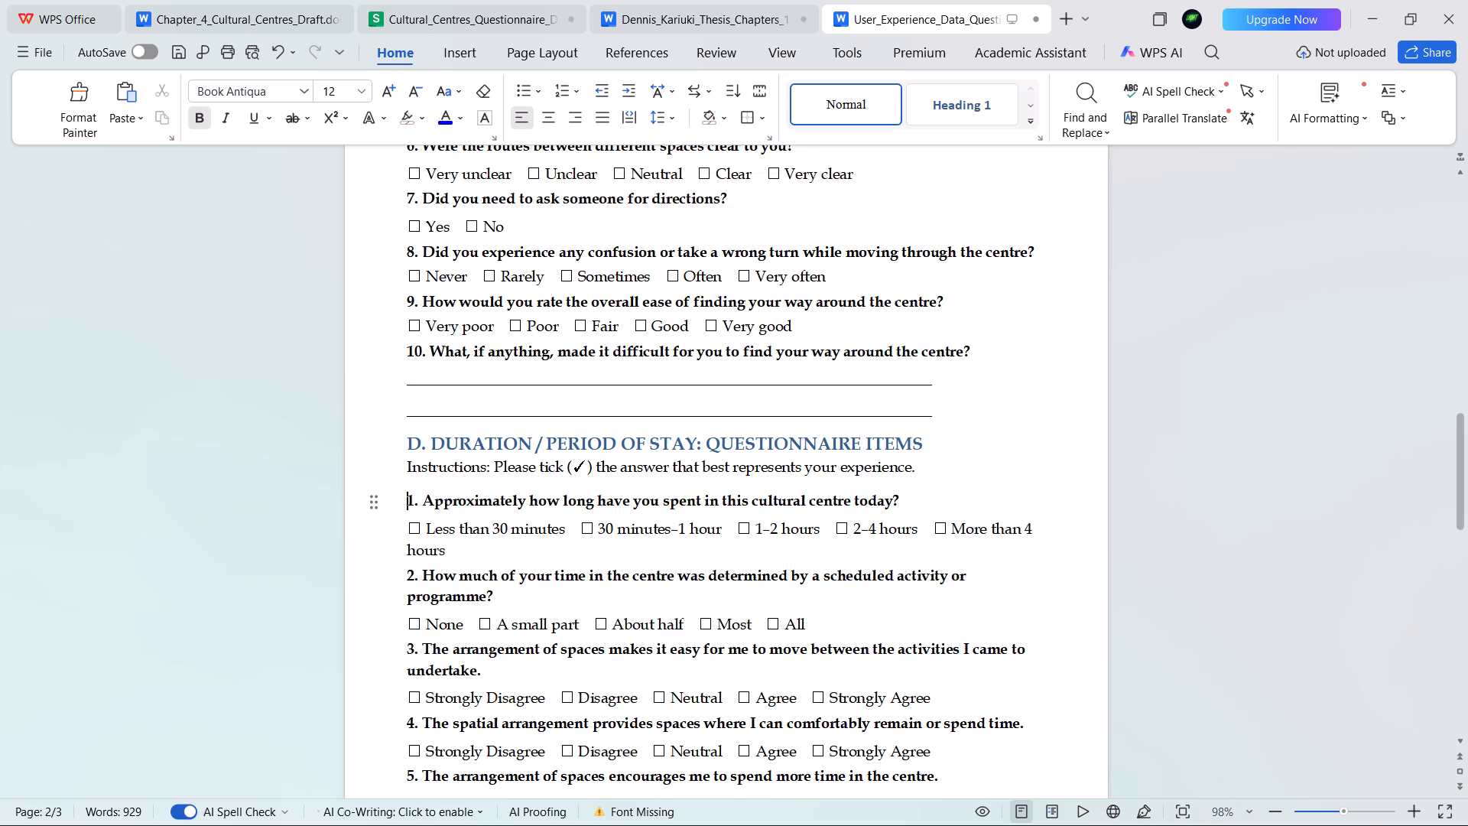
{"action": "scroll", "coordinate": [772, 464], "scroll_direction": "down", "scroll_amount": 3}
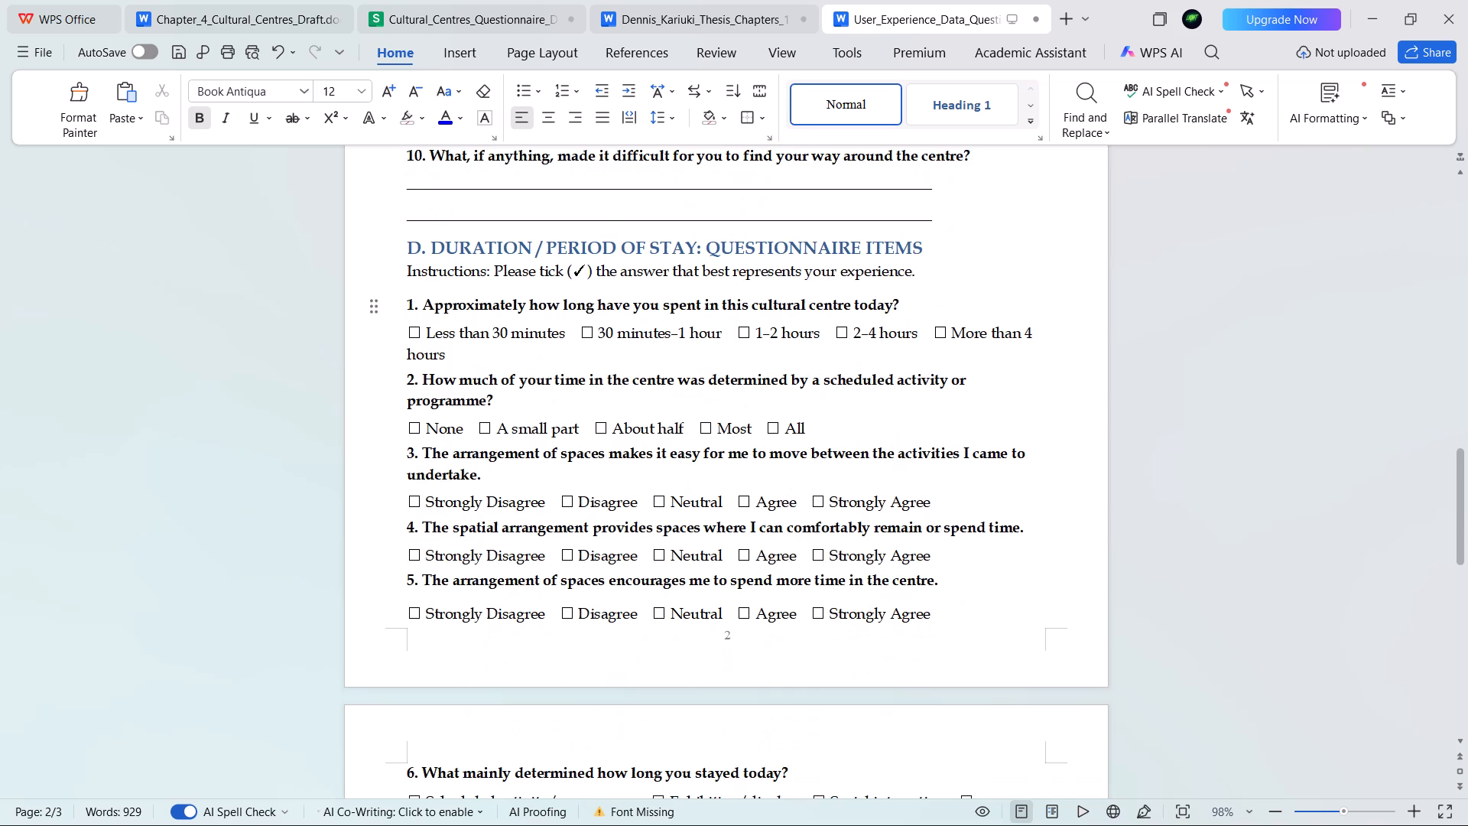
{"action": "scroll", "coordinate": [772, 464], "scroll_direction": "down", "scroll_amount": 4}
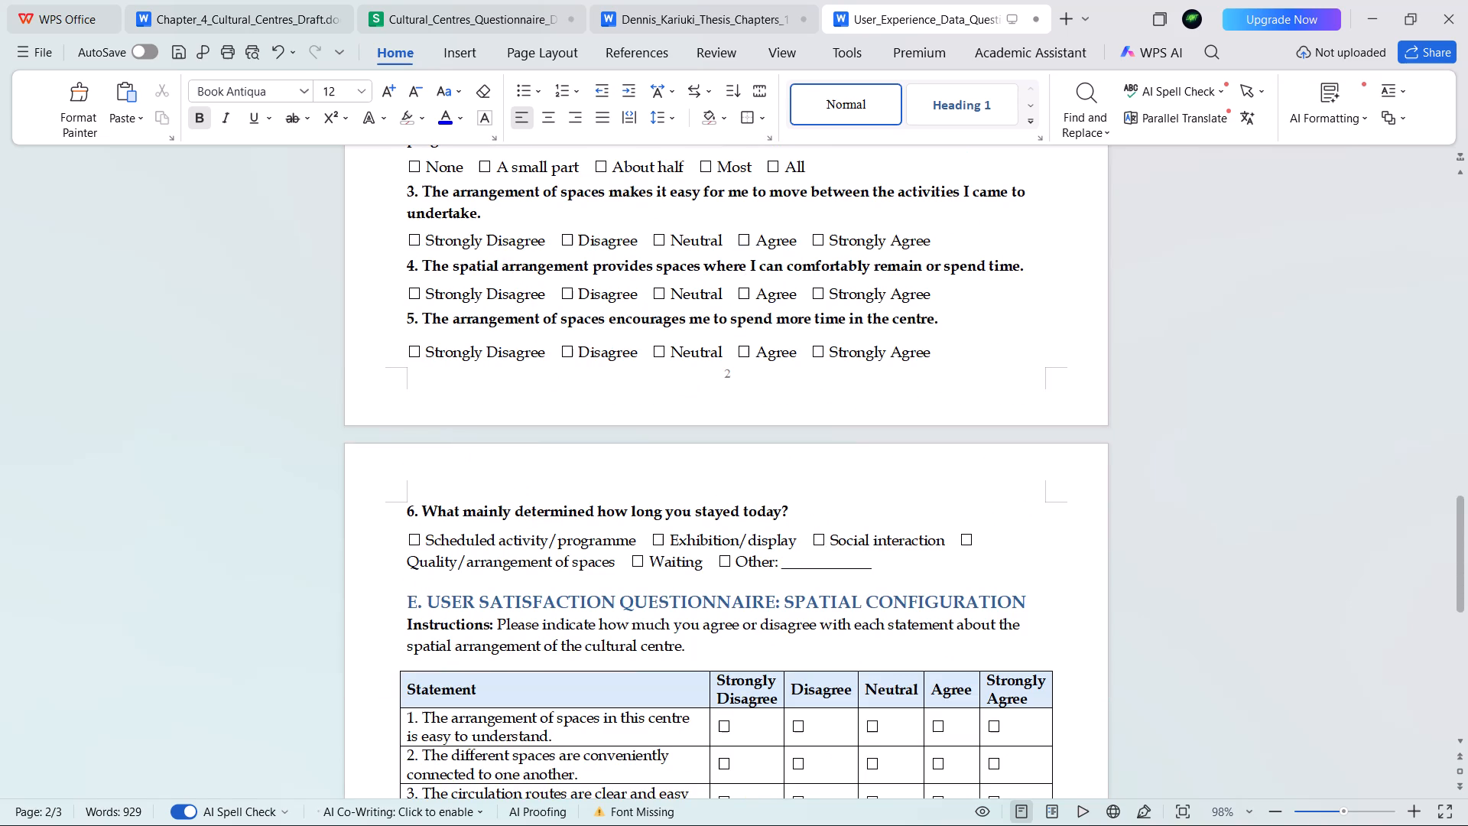
{"action": "scroll", "coordinate": [772, 464], "scroll_direction": "down", "scroll_amount": 1}
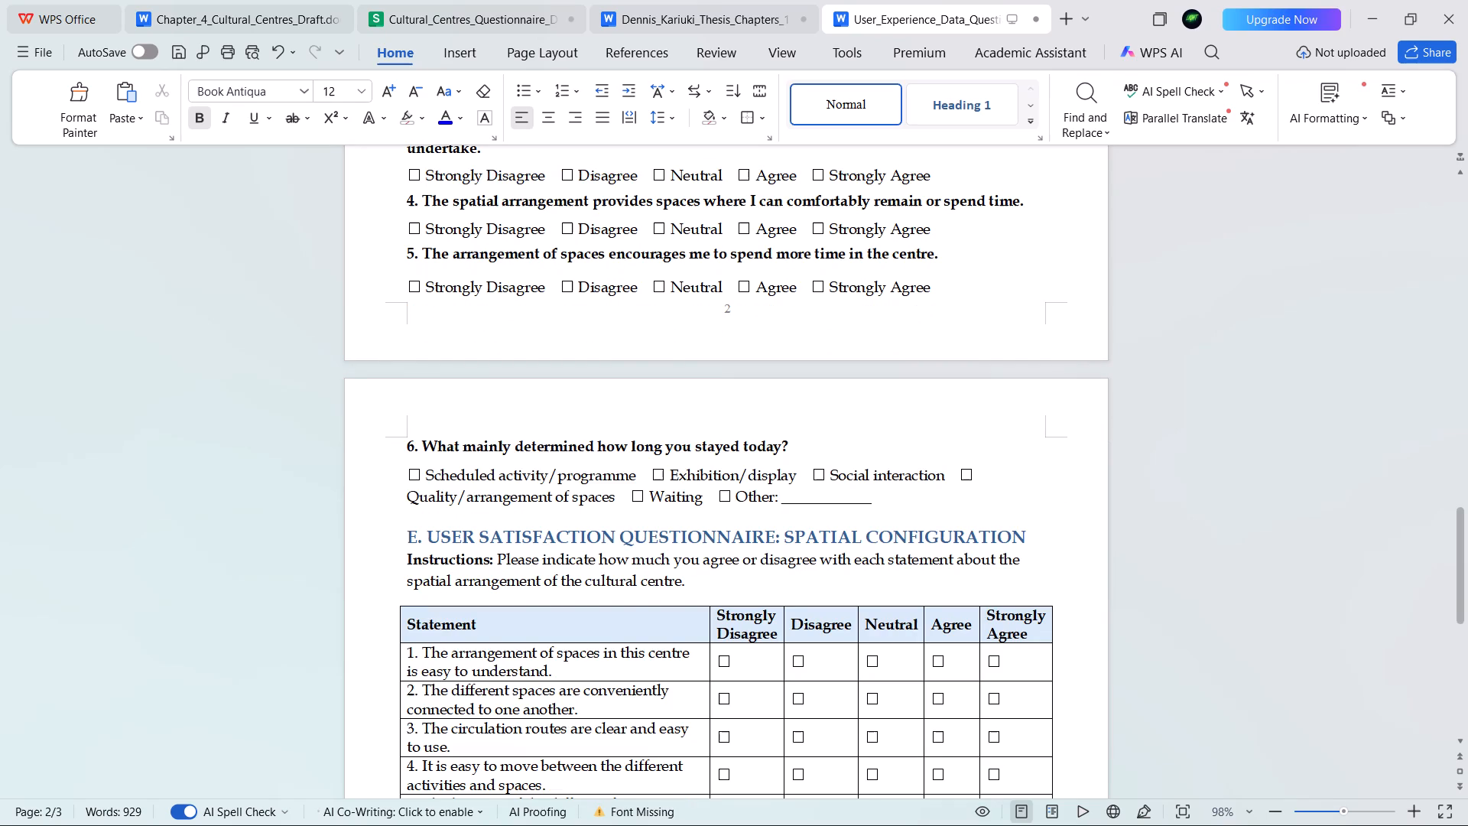
{"action": "scroll", "coordinate": [784, 538], "scroll_direction": "down", "scroll_amount": 9}
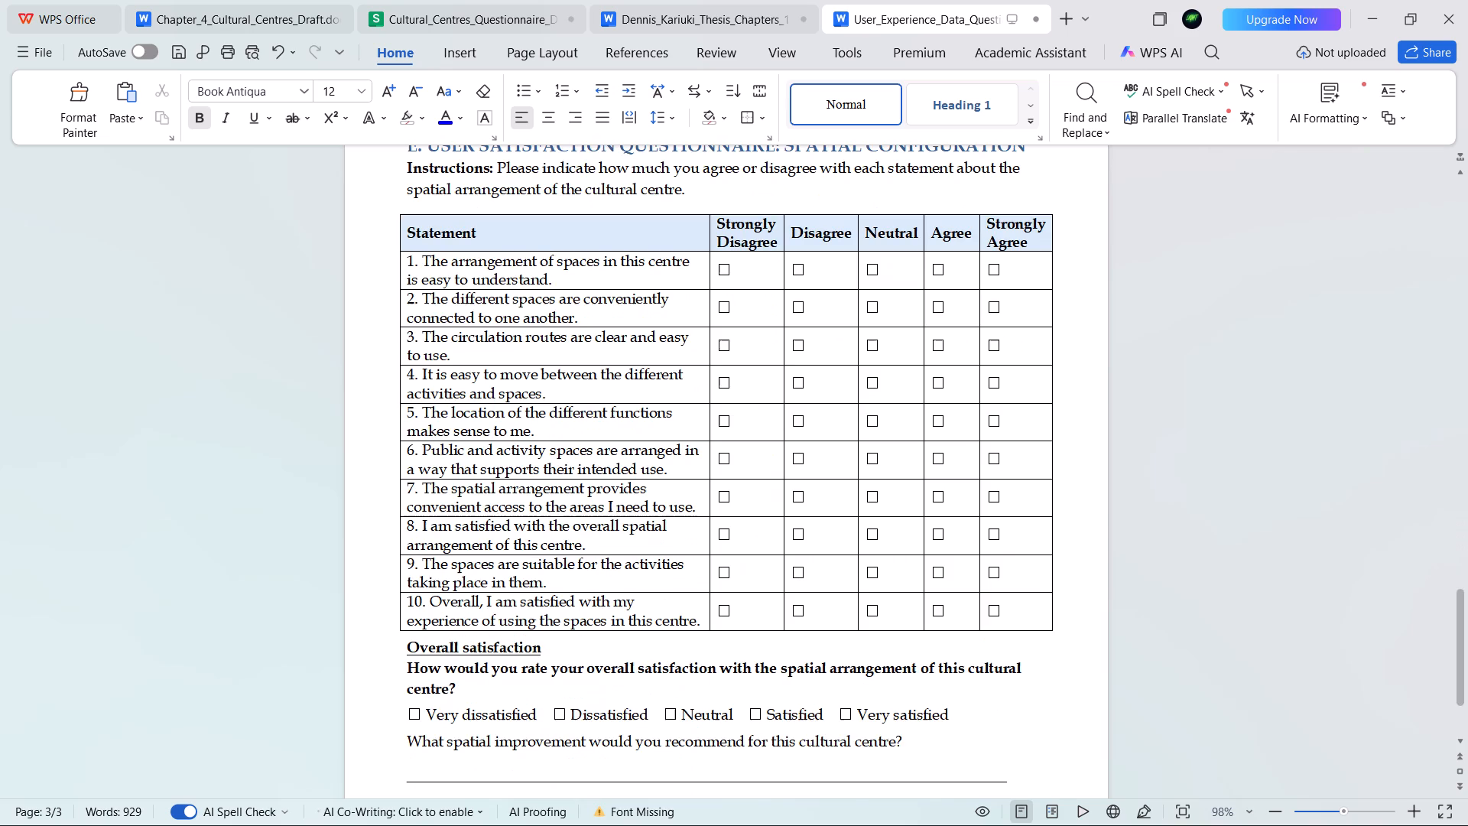
{"action": "scroll", "coordinate": [784, 538], "scroll_direction": "up", "scroll_amount": 4}
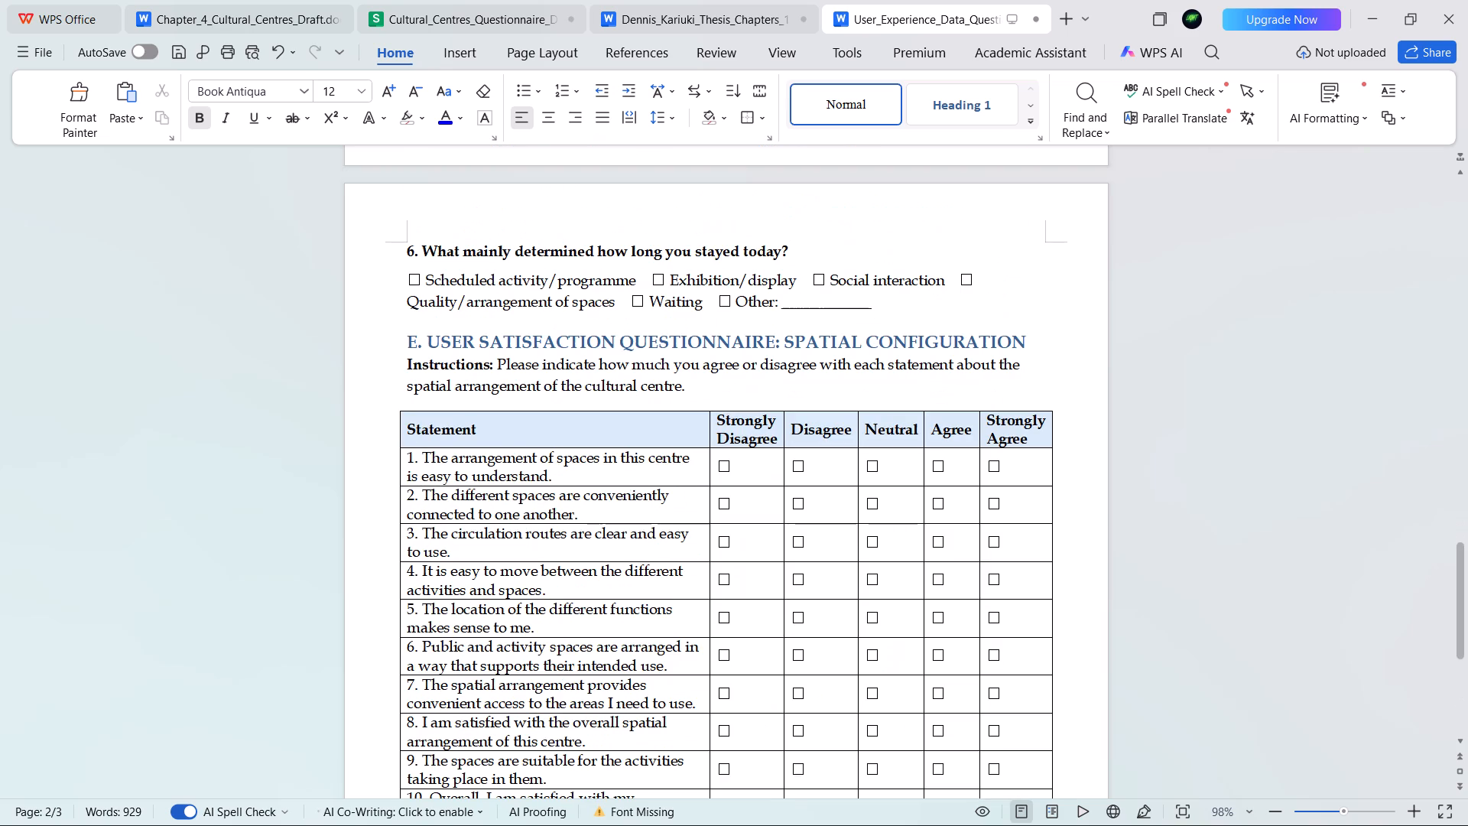
{"action": "scroll", "coordinate": [784, 538], "scroll_direction": "down", "scroll_amount": 2}
{"action": "scroll", "coordinate": [784, 538], "scroll_direction": "up", "scroll_amount": 4}
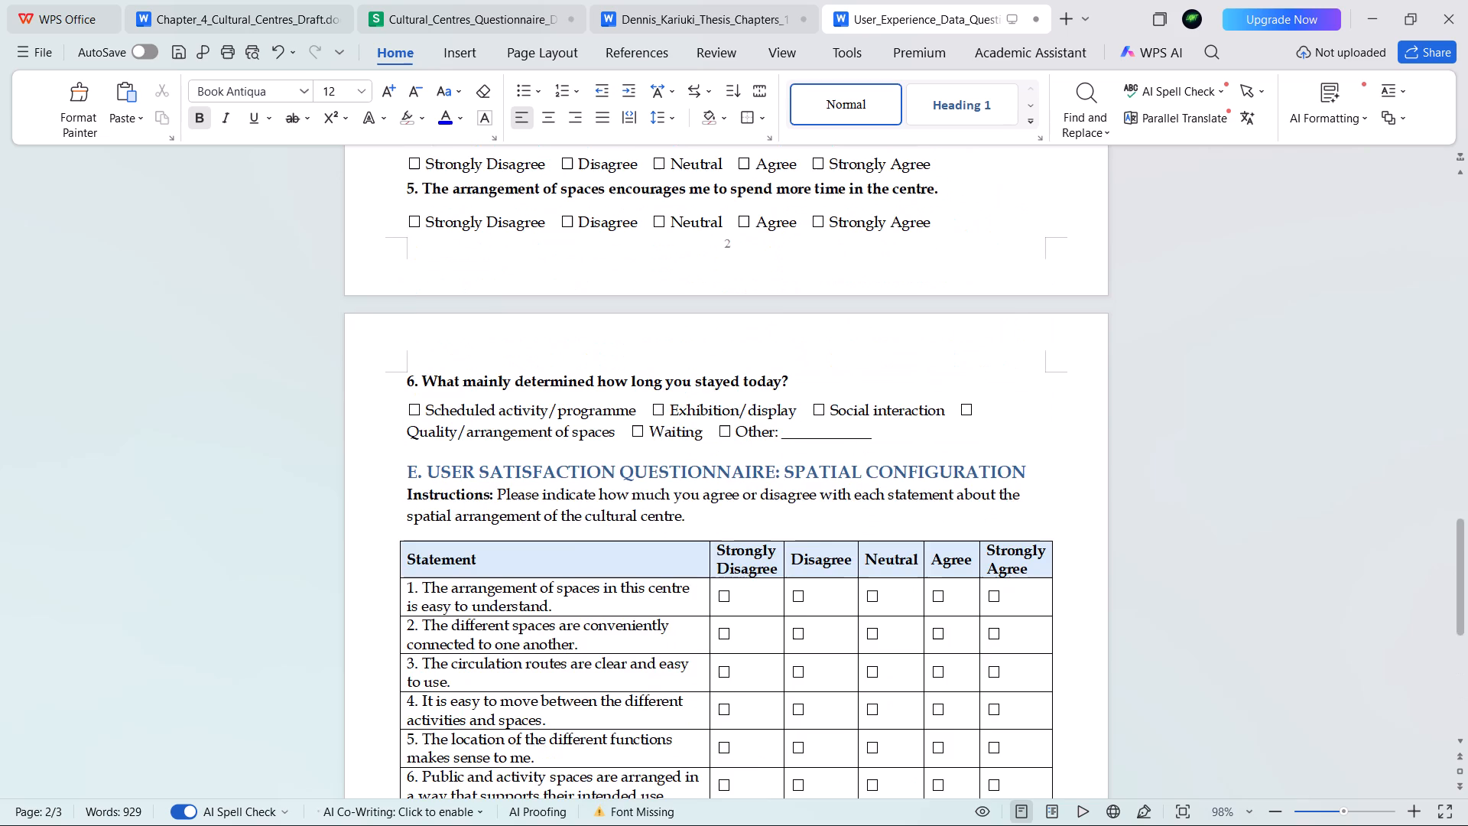
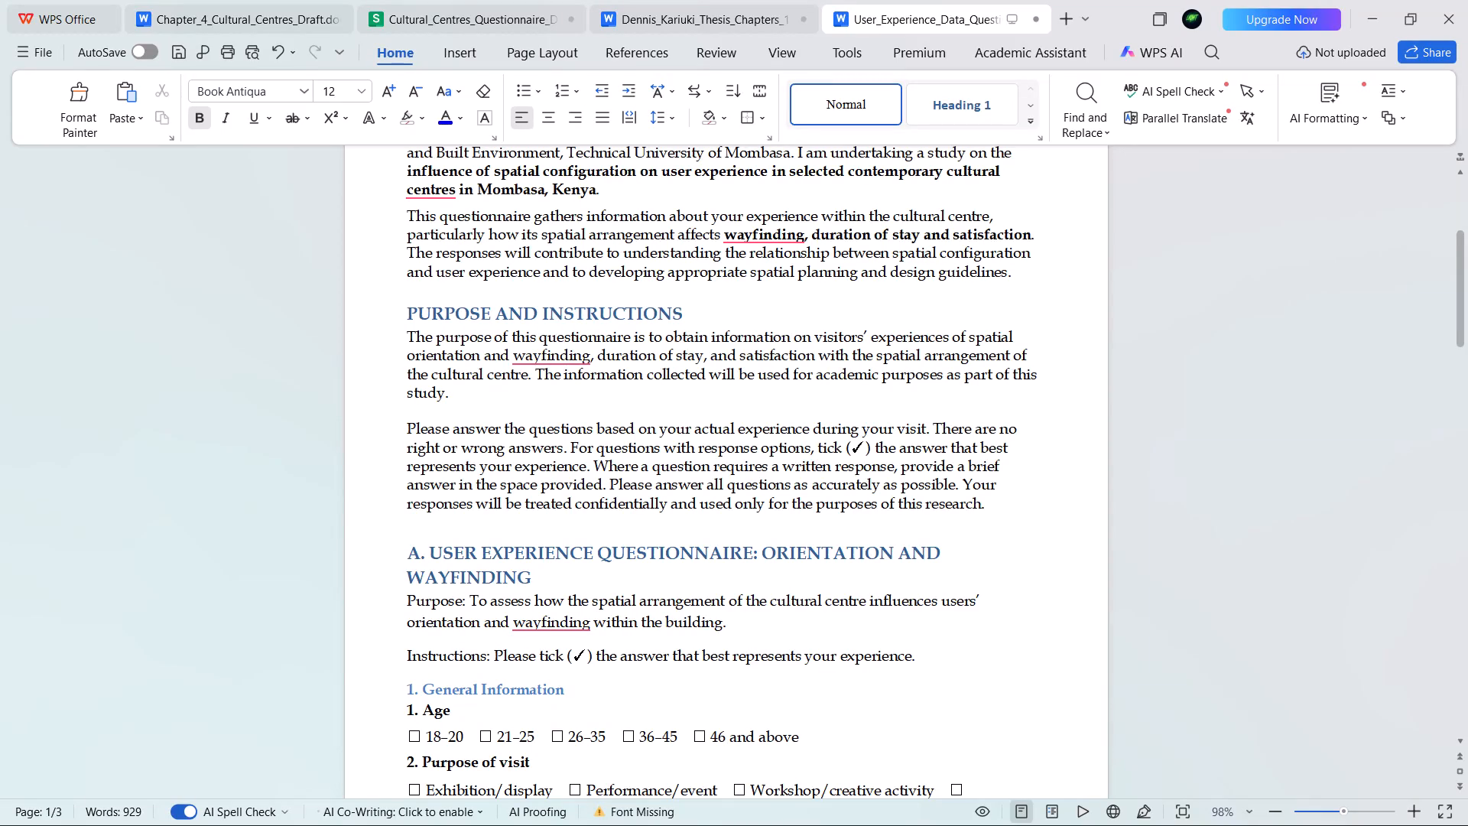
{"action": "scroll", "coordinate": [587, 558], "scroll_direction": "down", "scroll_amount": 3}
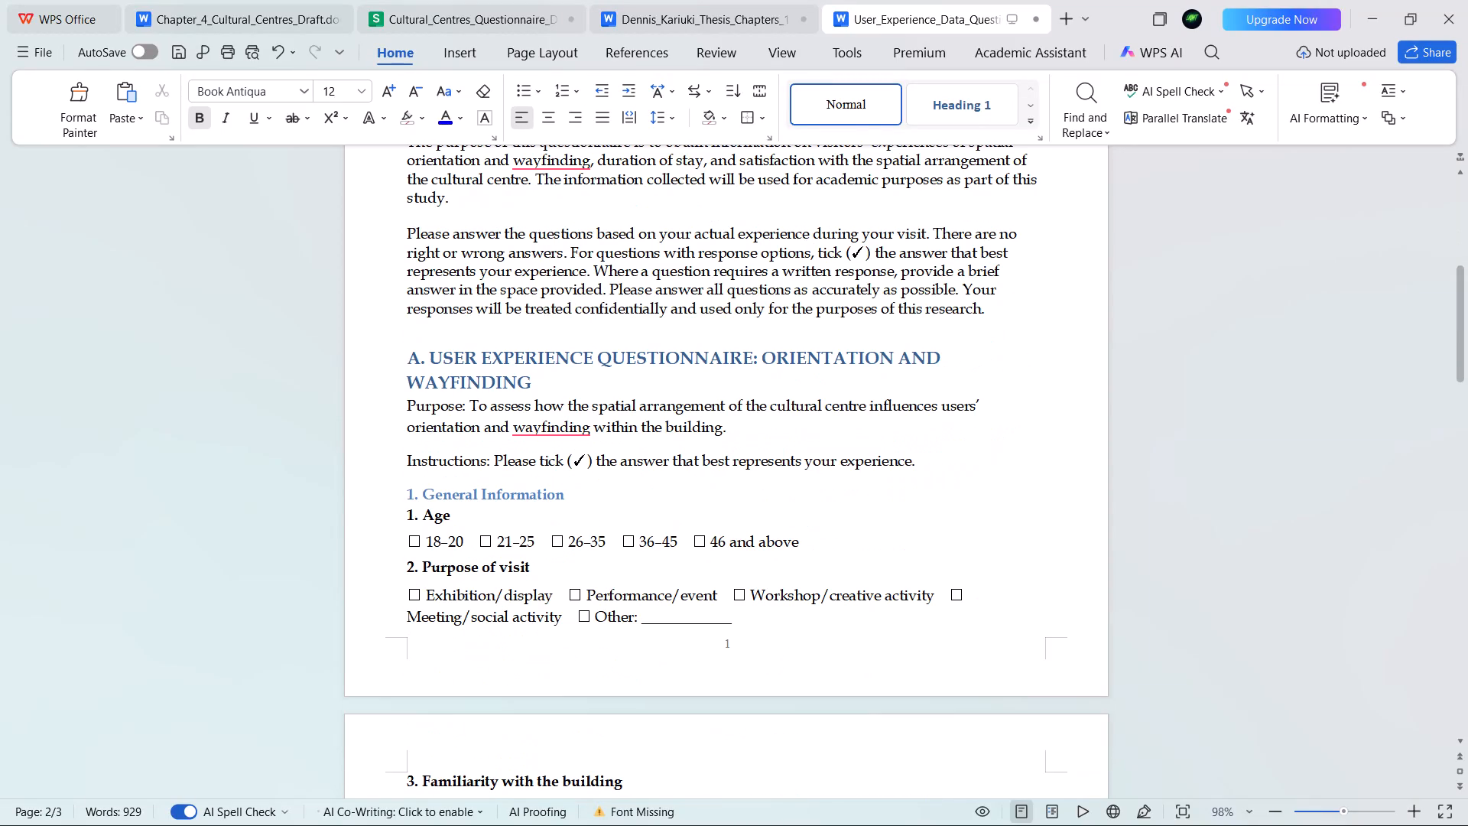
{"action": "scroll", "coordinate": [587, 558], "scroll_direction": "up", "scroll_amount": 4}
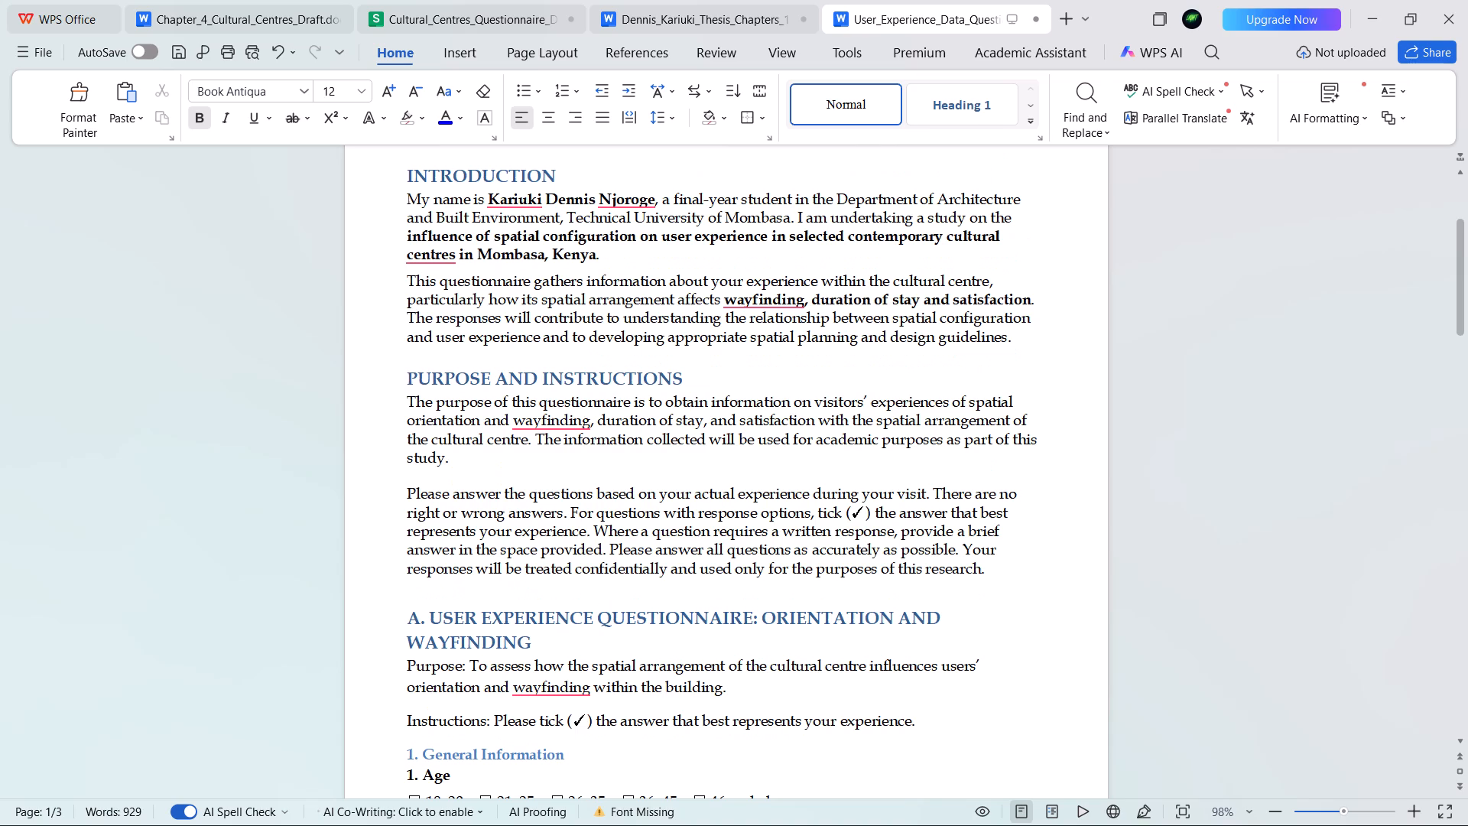
Reduce the space after the first "Purpose and Instructions" paragraph using the paragraph layout handles.
{"action": "scroll", "coordinate": [587, 558], "scroll_direction": "down", "scroll_amount": 5}
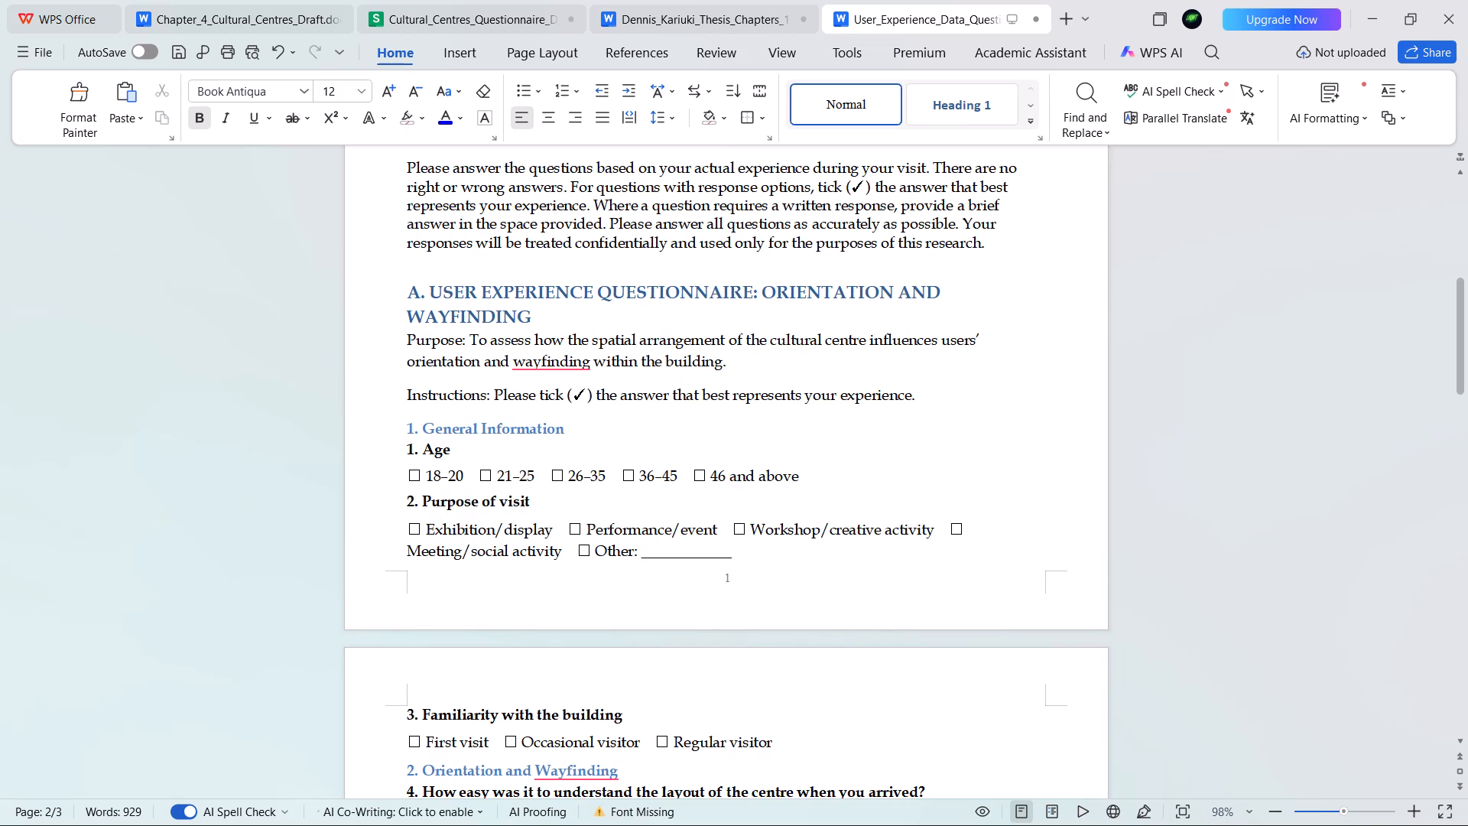
{"action": "scroll", "coordinate": [531, 517], "scroll_direction": "up", "scroll_amount": 4}
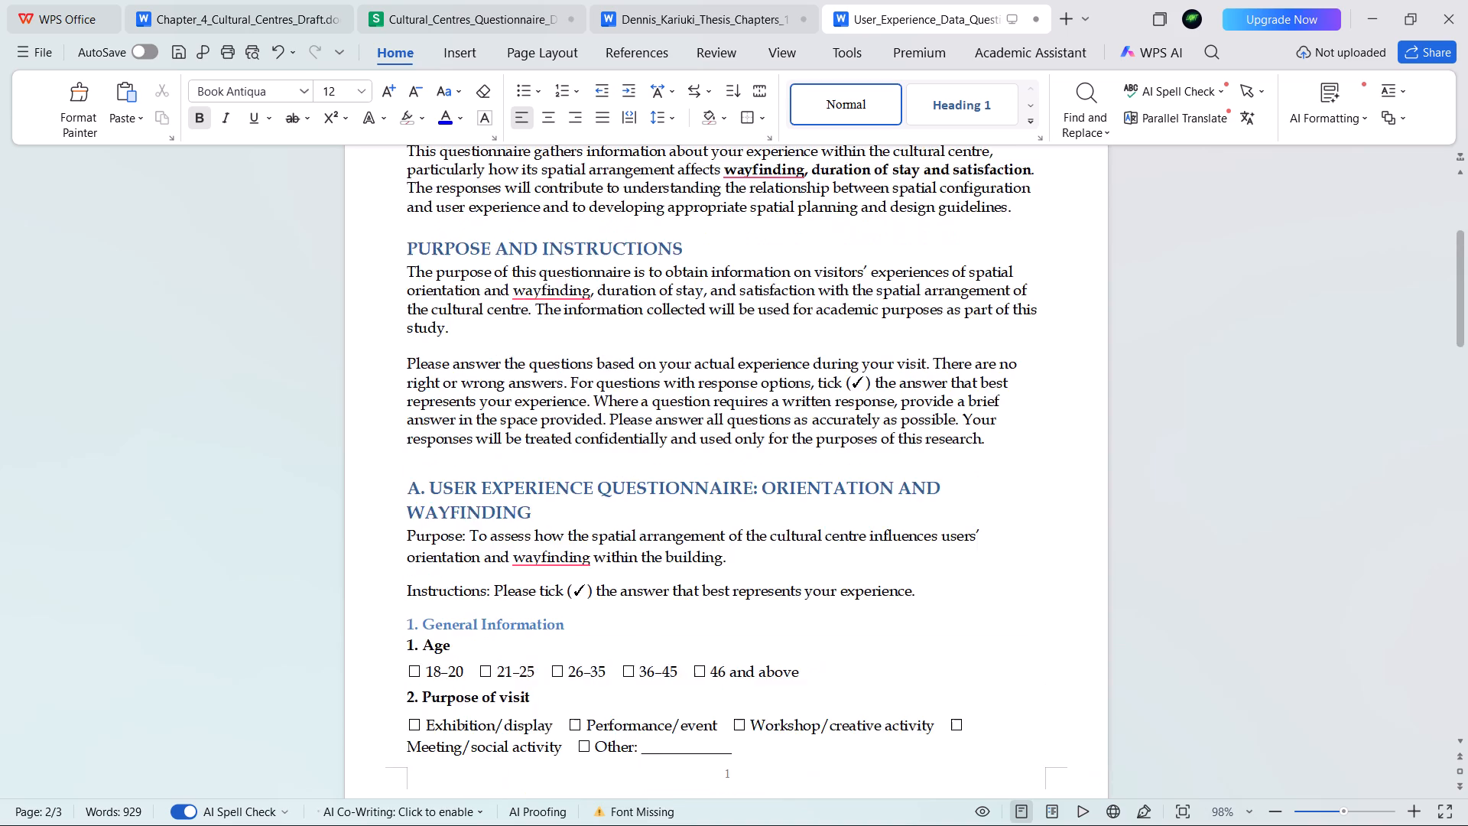
{"action": "left_click", "coordinate": [476, 400]}
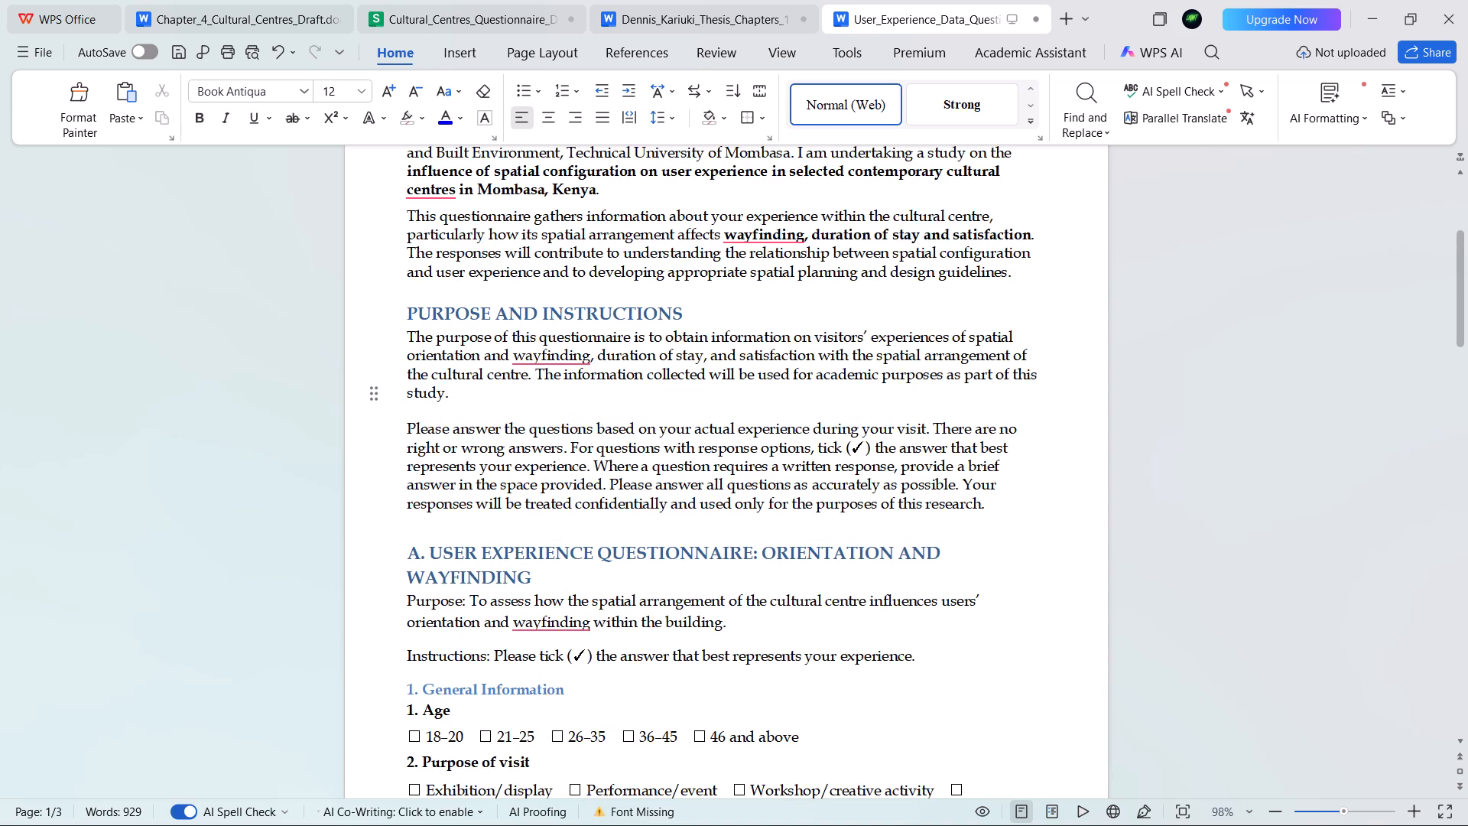
{"action": "left_click", "coordinate": [374, 392]}
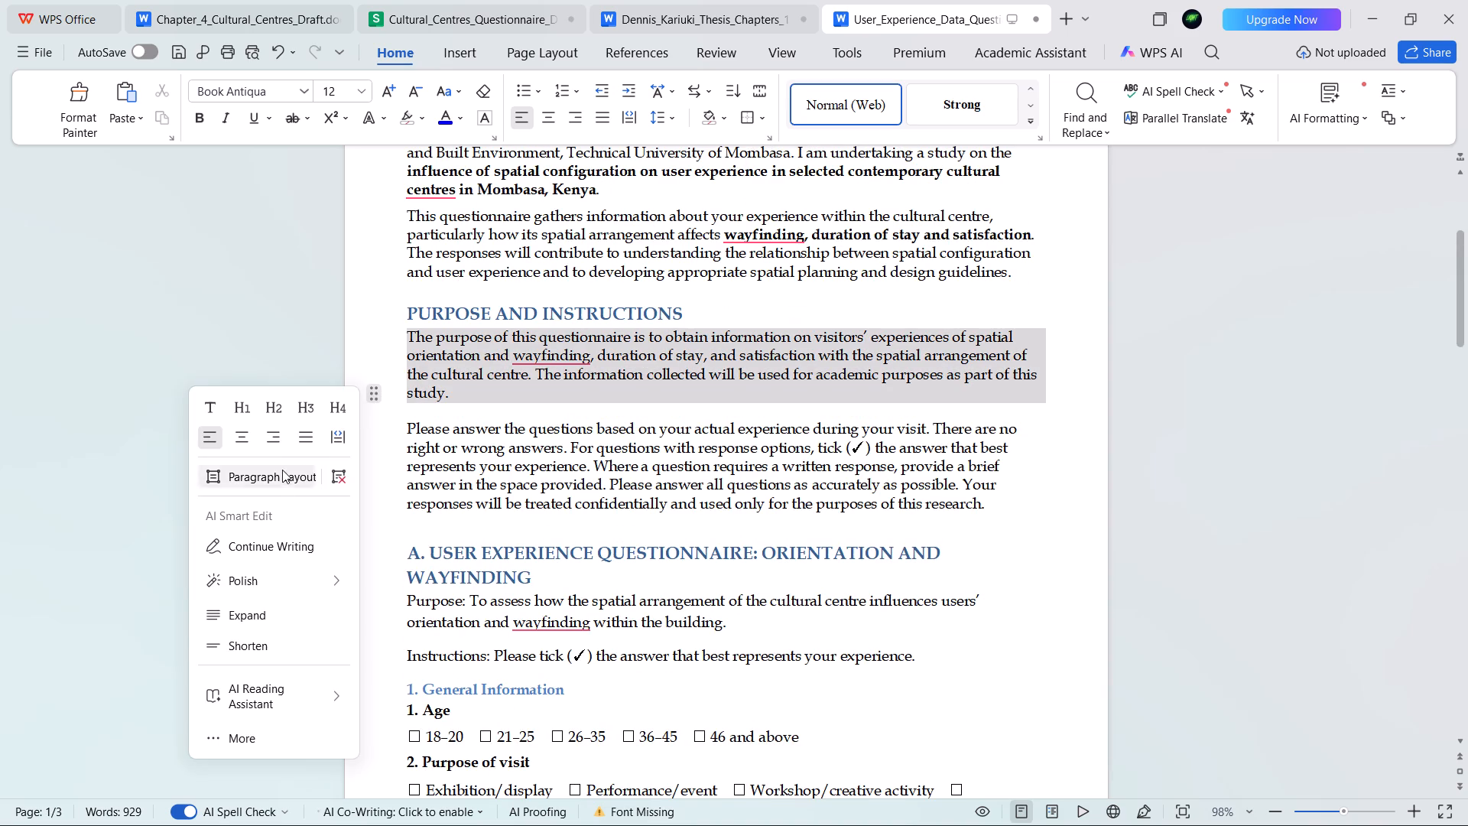
{"action": "left_click", "coordinate": [282, 470]}
{"action": "left_click_drag", "start_coordinate": [729, 418], "coordinate": [735, 407]}
Reduce the space after the Introduction paragraph beginning "This questionnaire gathers information", bringing the "Purpose and Instructions" heading closer.
{"action": "left_click", "coordinate": [637, 270]}
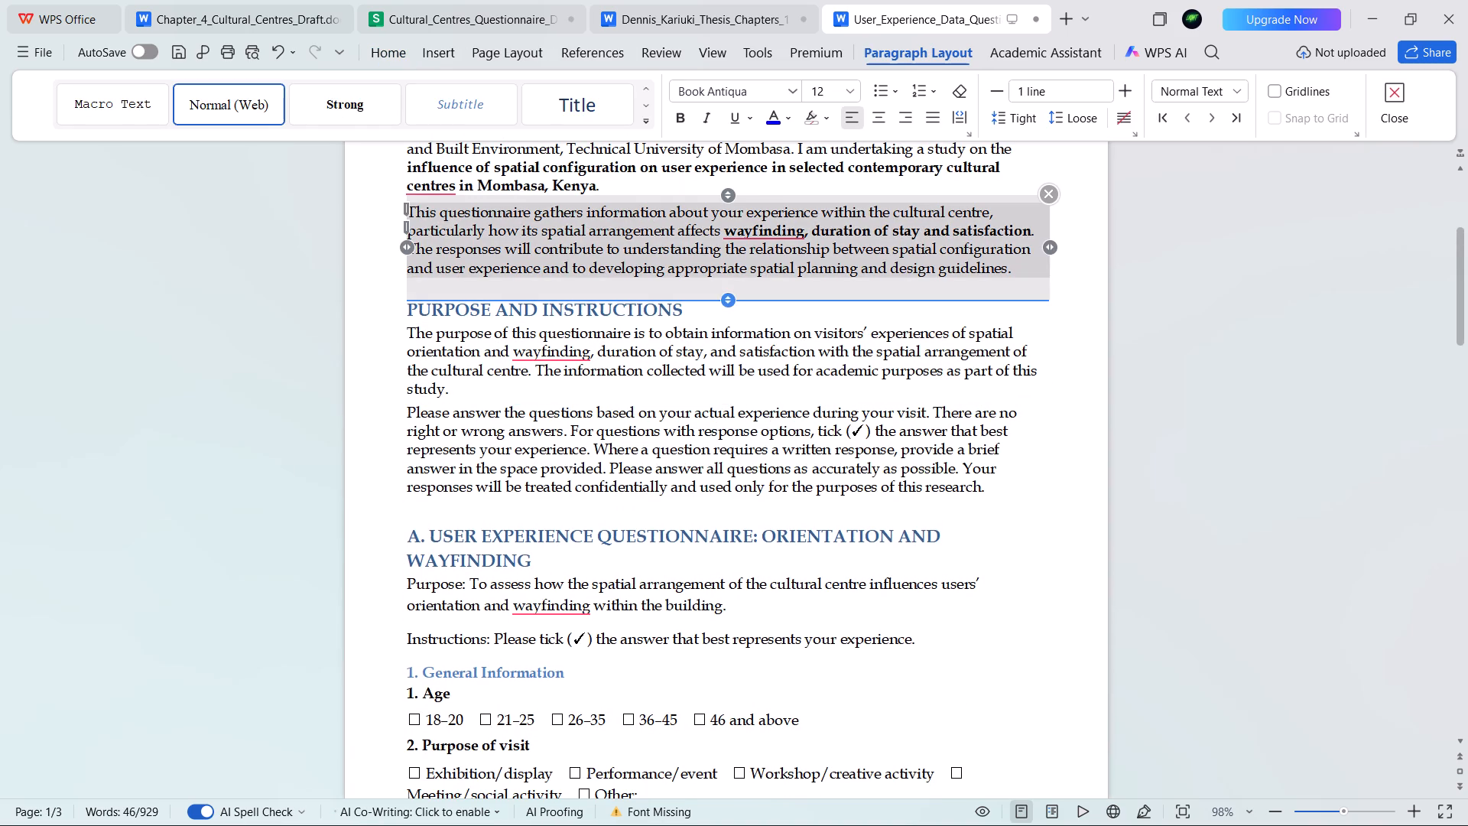
{"action": "left_click_drag", "start_coordinate": [728, 301], "coordinate": [732, 291]}
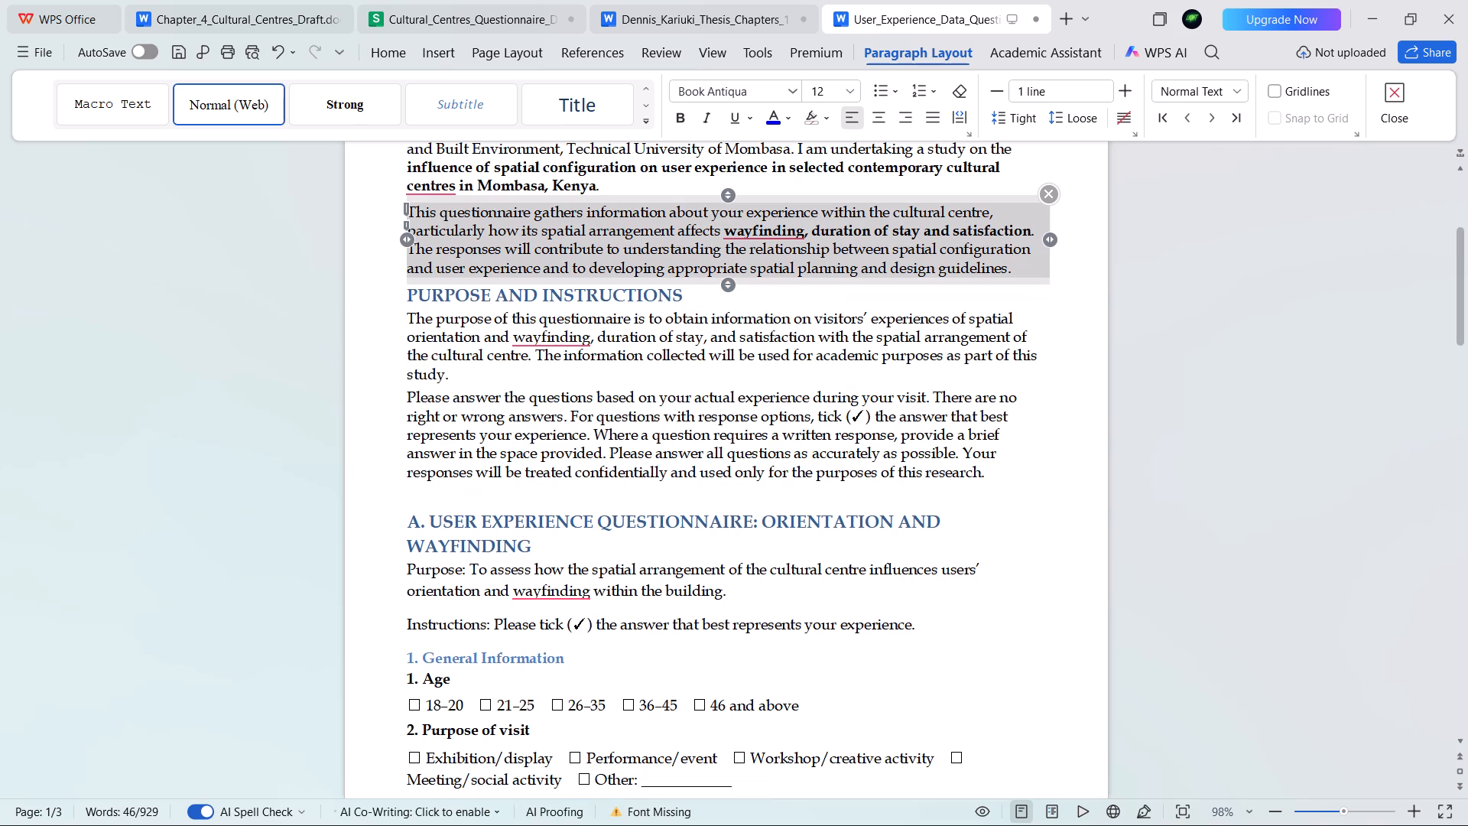
{"action": "left_click", "coordinate": [727, 285]}
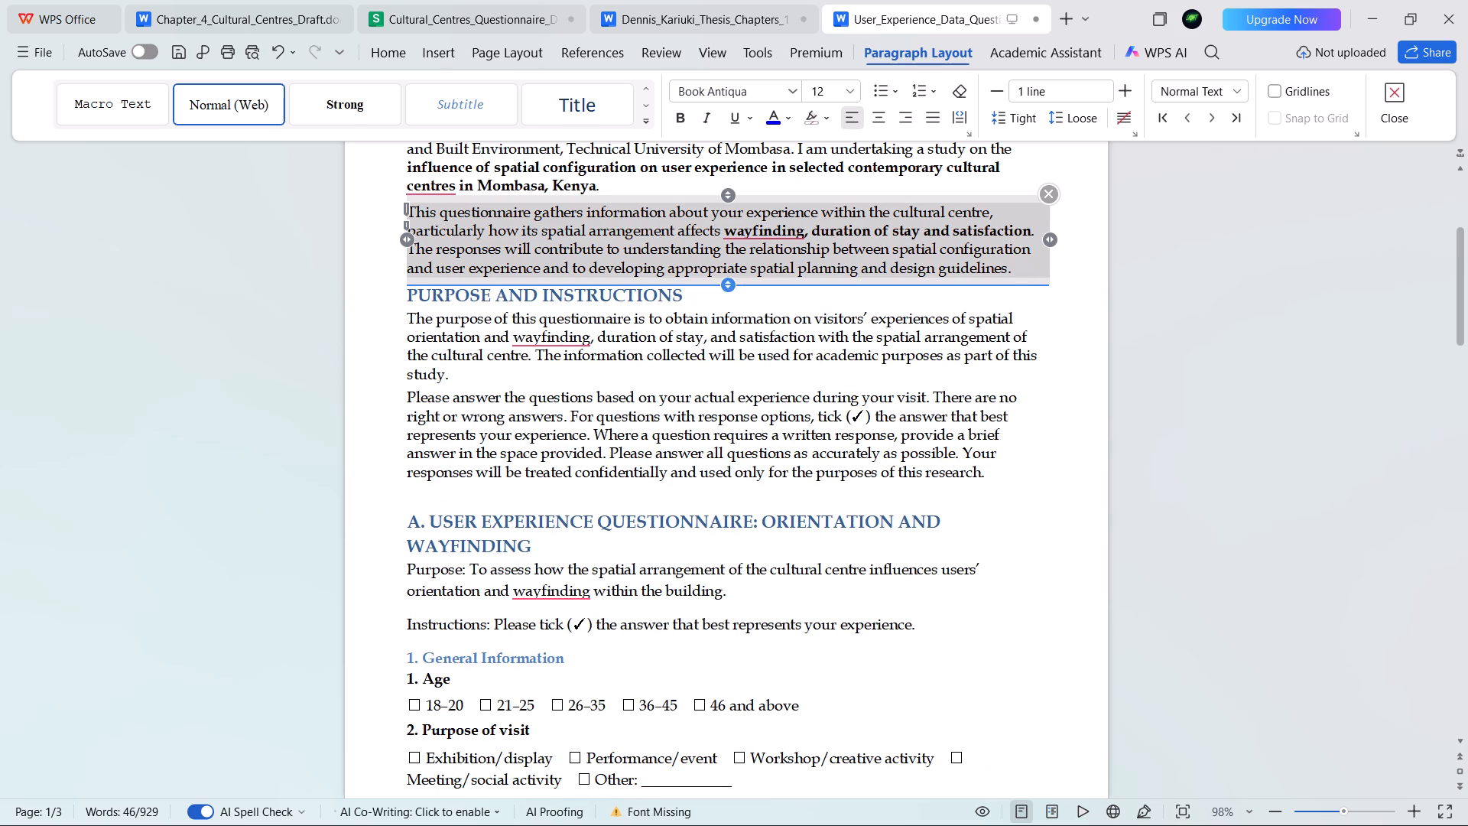
{"action": "left_click", "coordinate": [728, 289]}
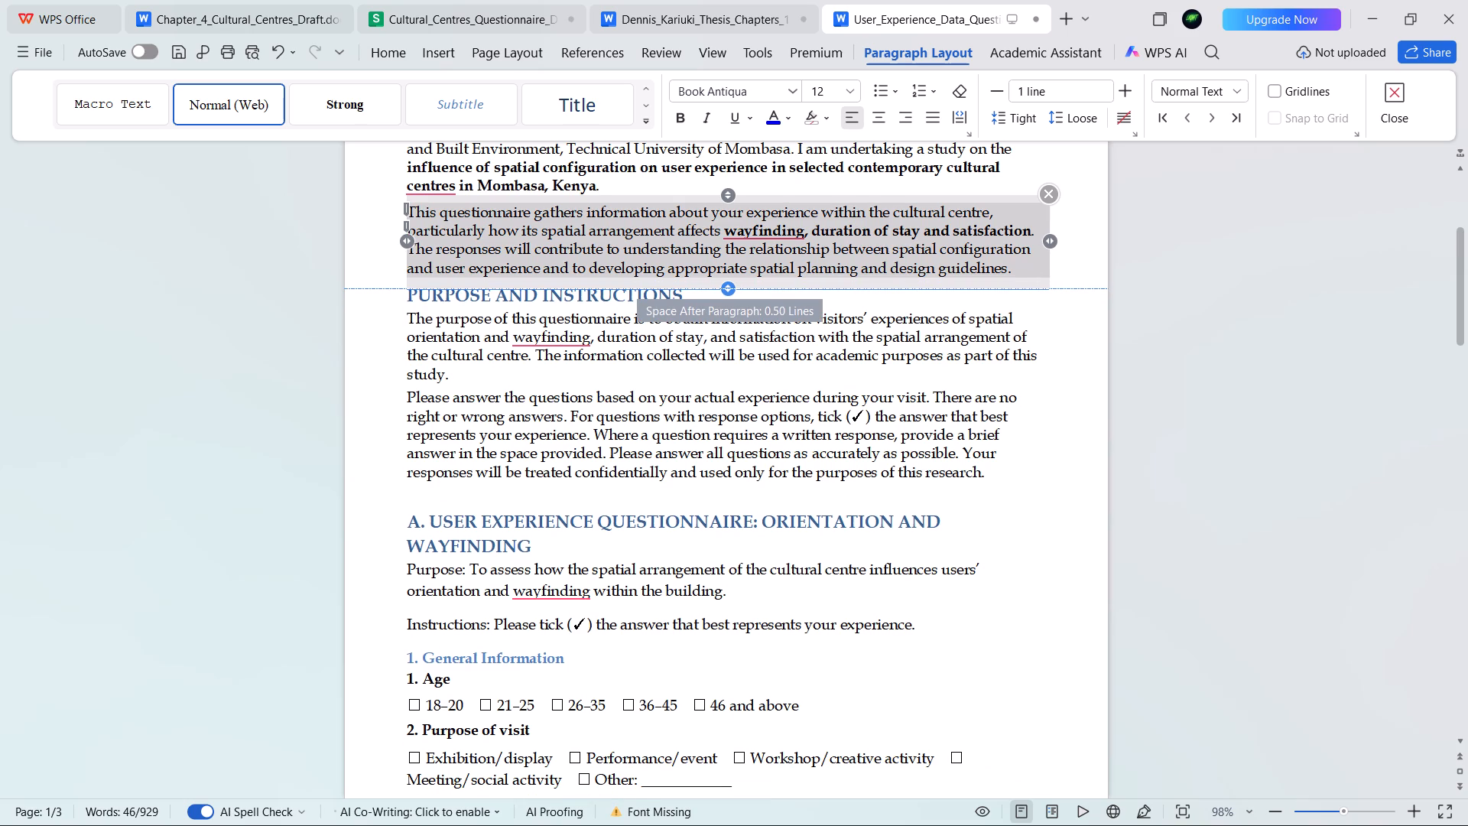
Reduce the space before the section A heading, "User Experience Questionnaire: Orientation and Wayfinding".
{"action": "left_click", "coordinate": [609, 507]}
{"action": "left_click_drag", "start_coordinate": [732, 483], "coordinate": [731, 489]}
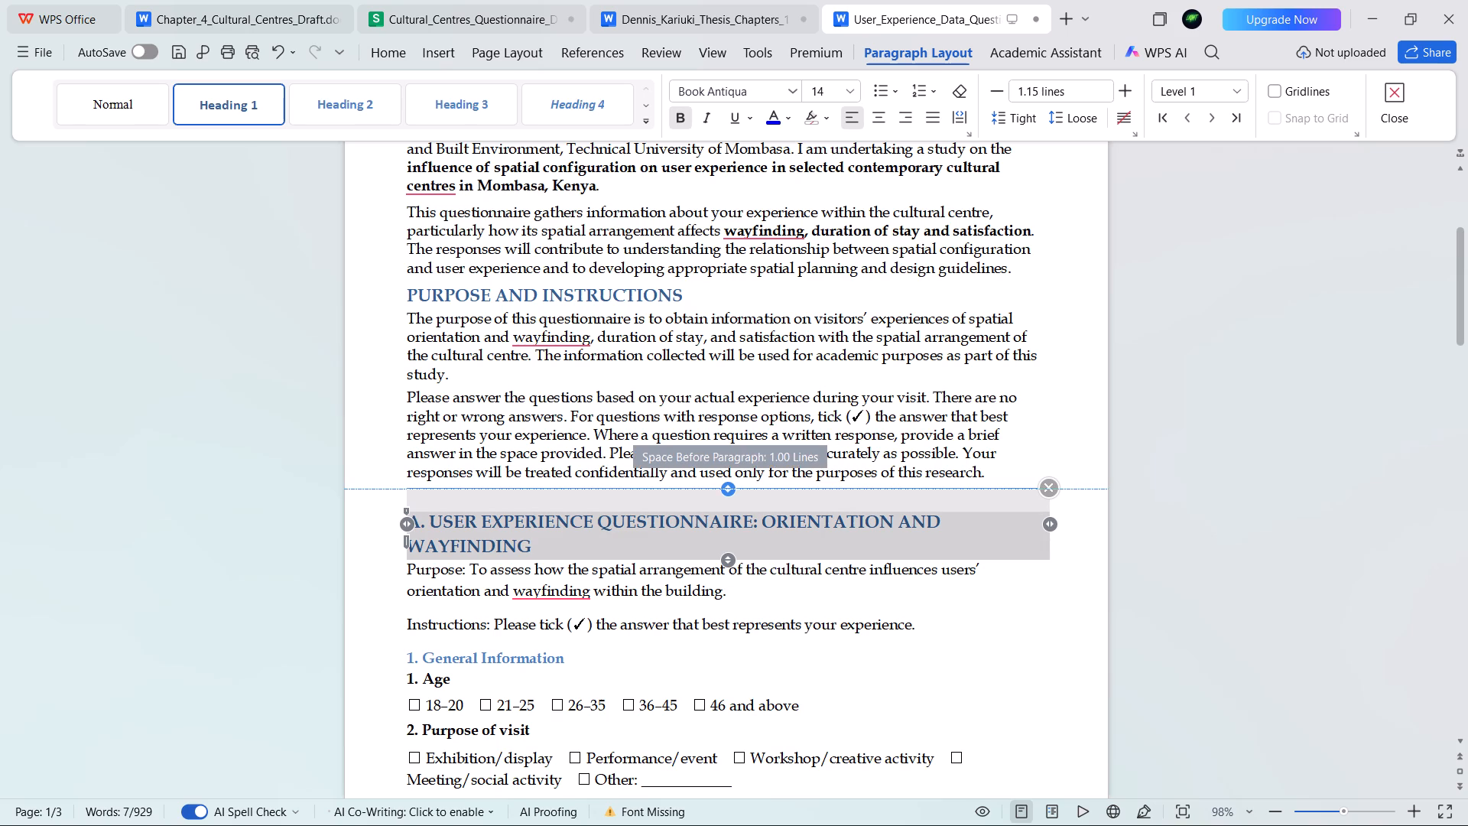
{"action": "left_click_drag", "start_coordinate": [731, 489], "coordinate": [732, 494]}
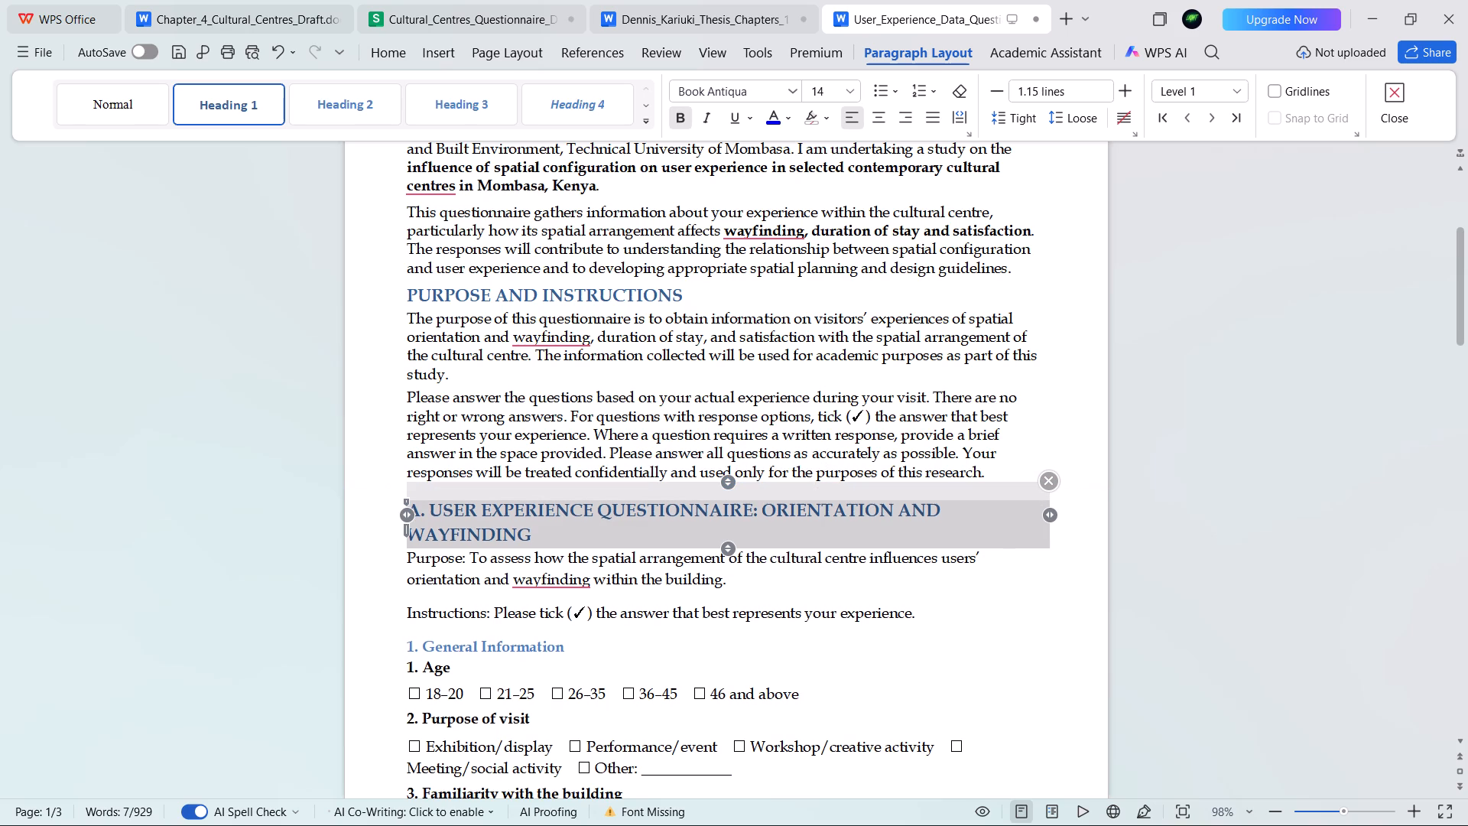
Reduce the space after section A's "Instructions: Please tick (✓)" line, above "1. General Information".
{"action": "scroll", "coordinate": [606, 565], "scroll_direction": "down", "scroll_amount": 2}
{"action": "left_click", "coordinate": [671, 488]}
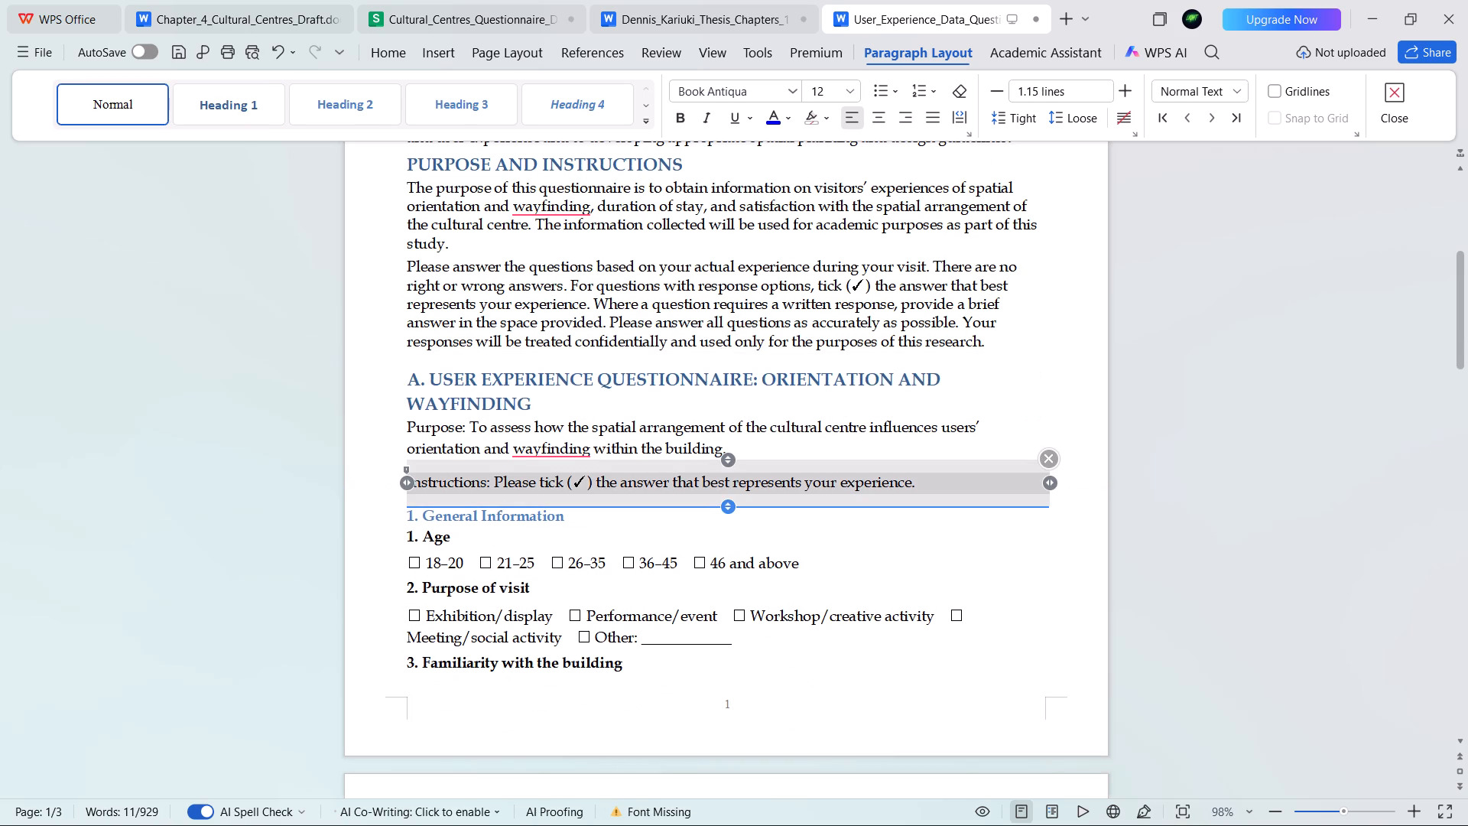
{"action": "left_click_drag", "start_coordinate": [733, 510], "coordinate": [732, 506]}
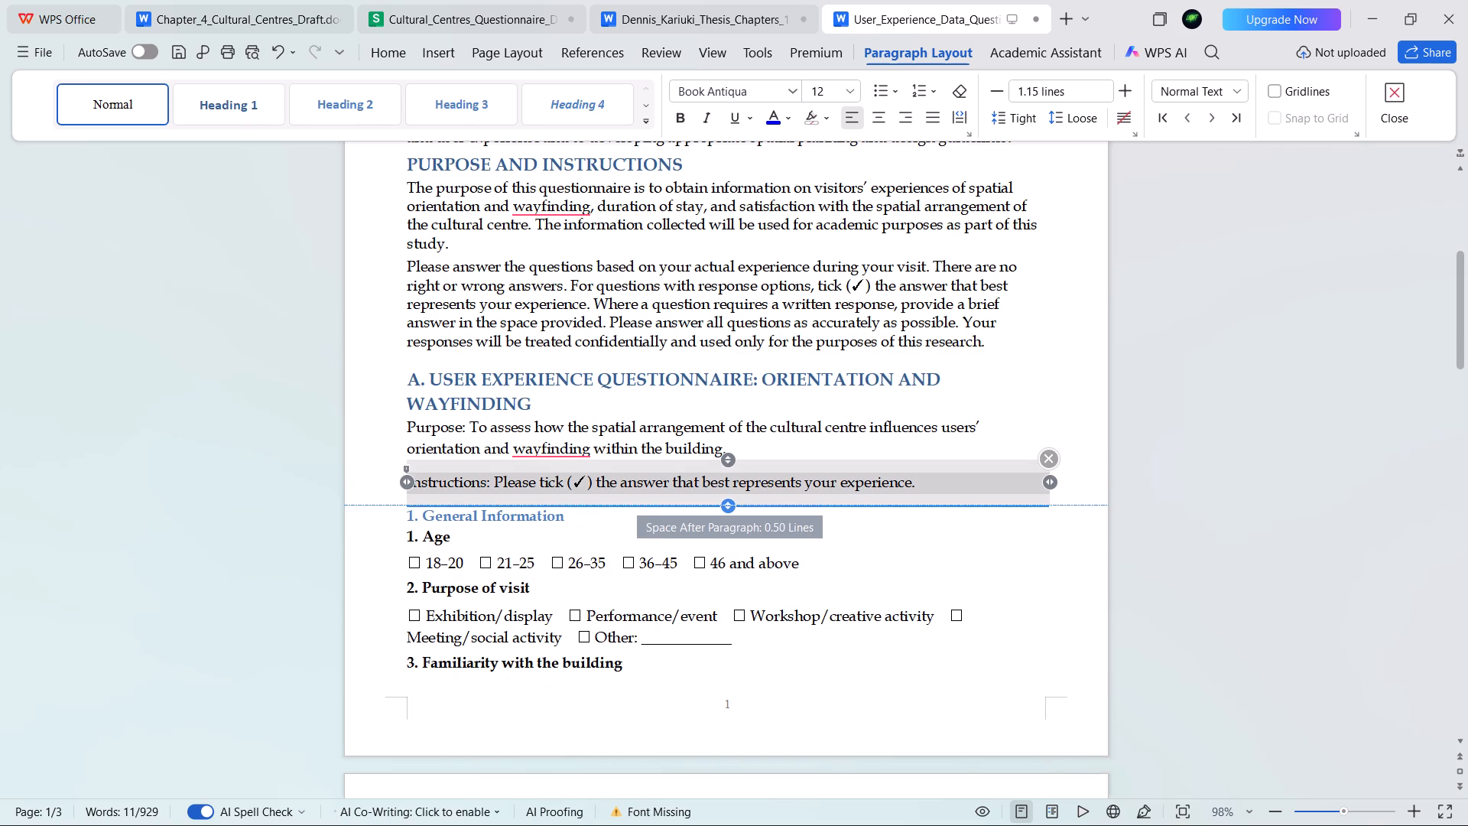
{"action": "left_click_drag", "start_coordinate": [732, 506], "coordinate": [733, 503]}
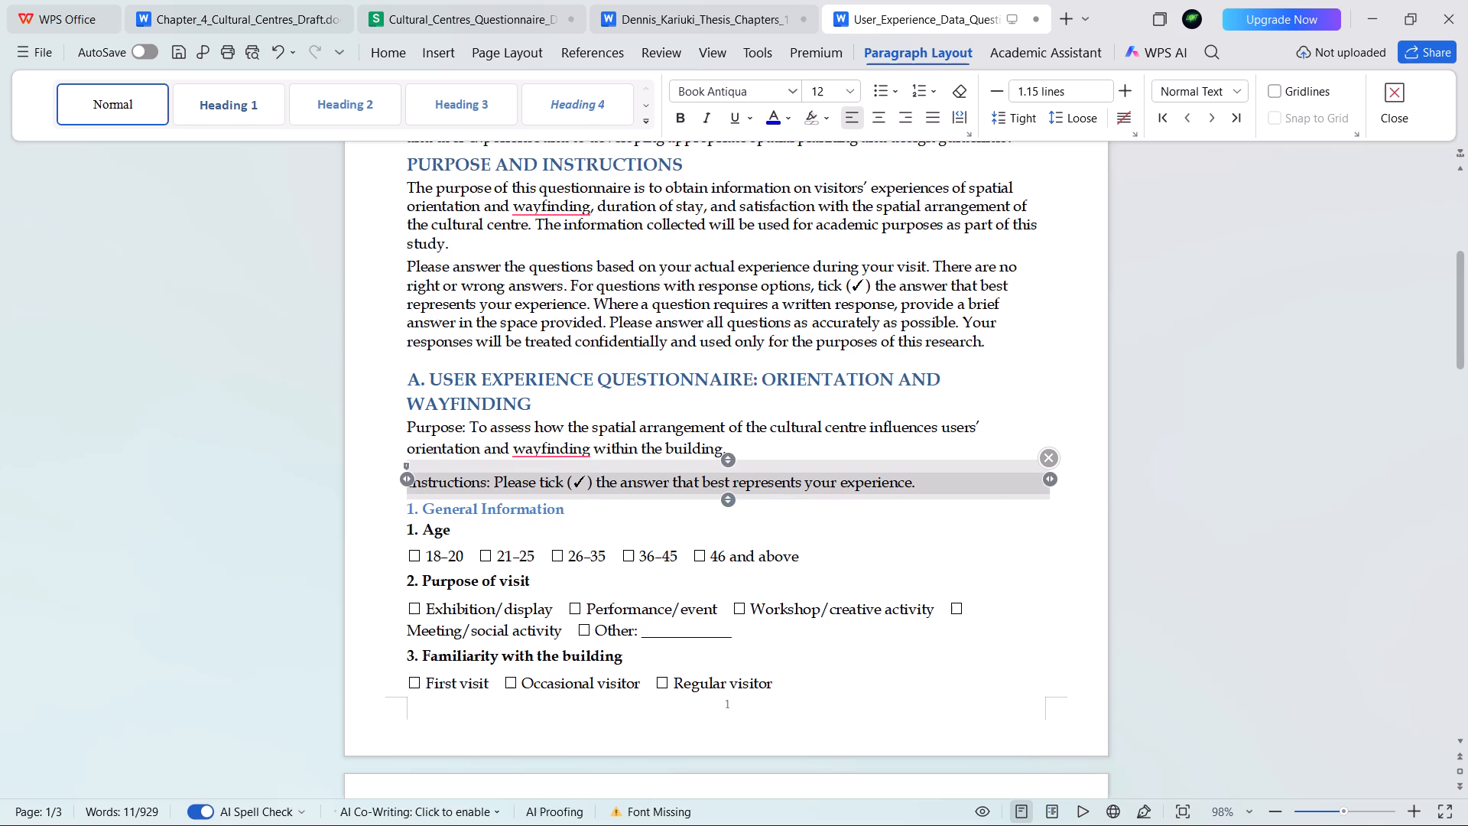
Check the spacing and page breaks from the Introduction through the section D questions, leaving paragraph layout mode.
{"action": "scroll", "coordinate": [547, 536], "scroll_direction": "down", "scroll_amount": 3}
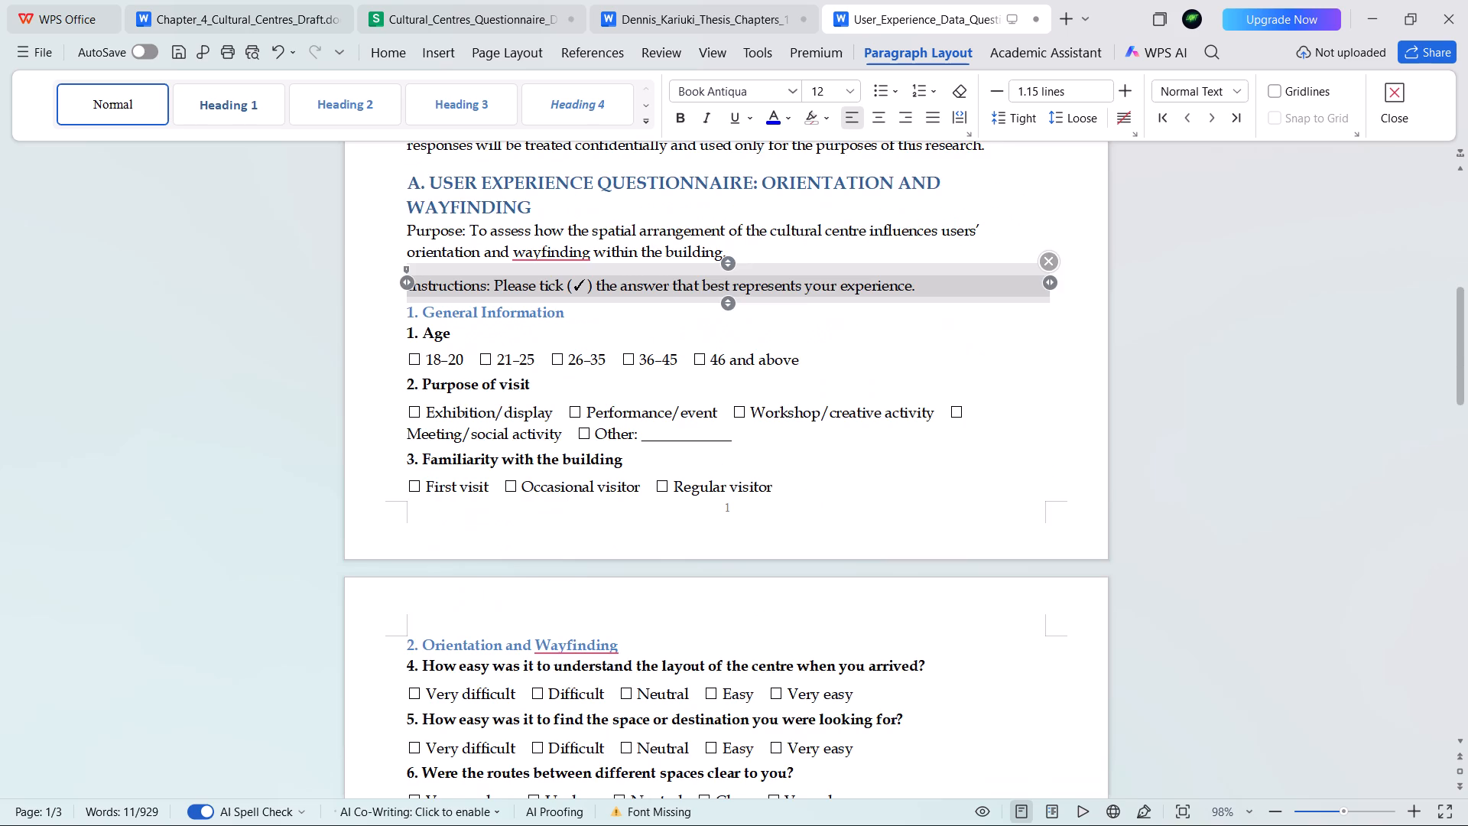
{"action": "scroll", "coordinate": [586, 590], "scroll_direction": "down", "scroll_amount": 5}
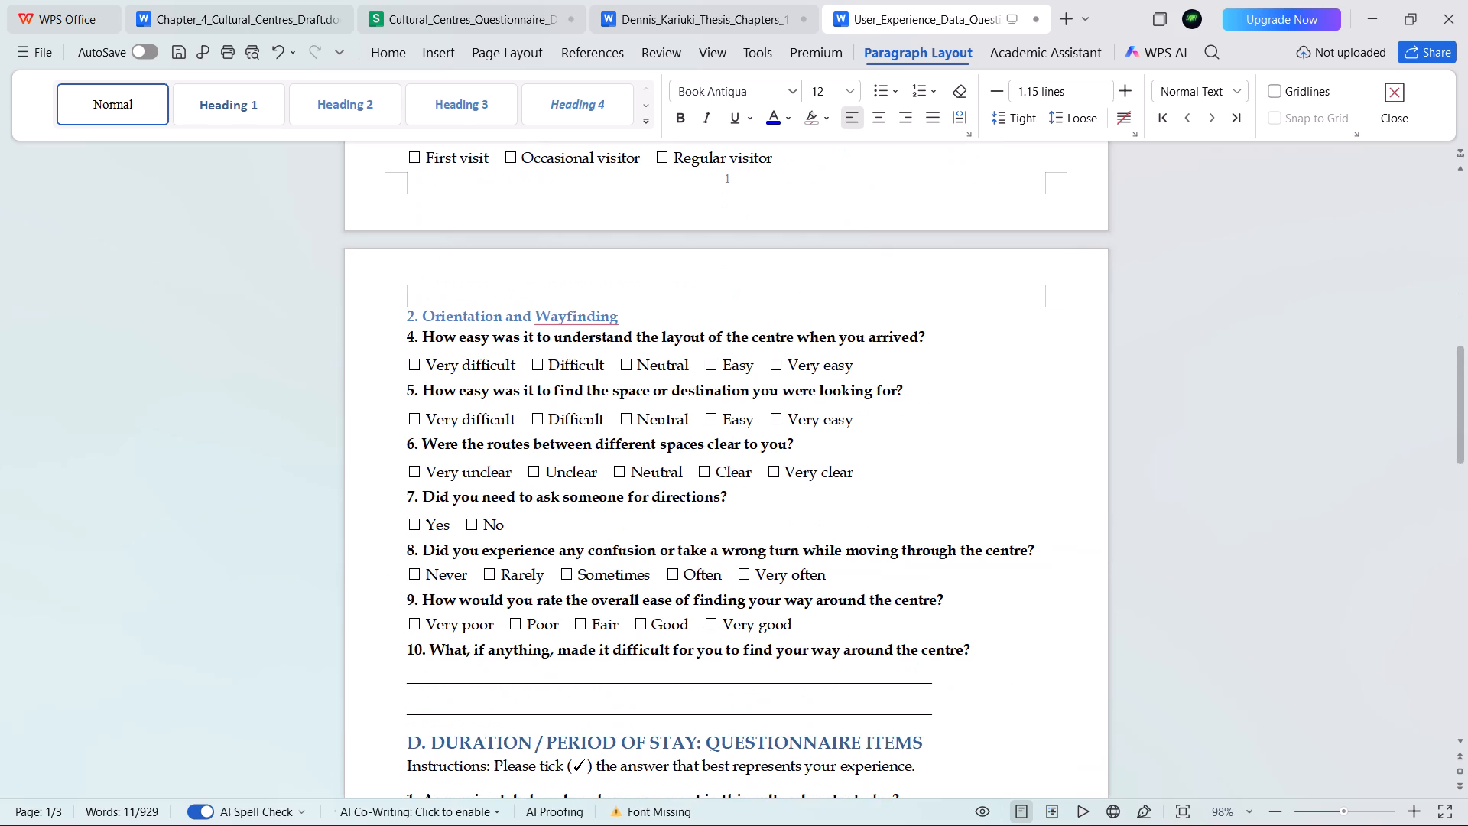
{"action": "left_click", "coordinate": [527, 502]}
{"action": "left_click", "coordinate": [635, 447]}
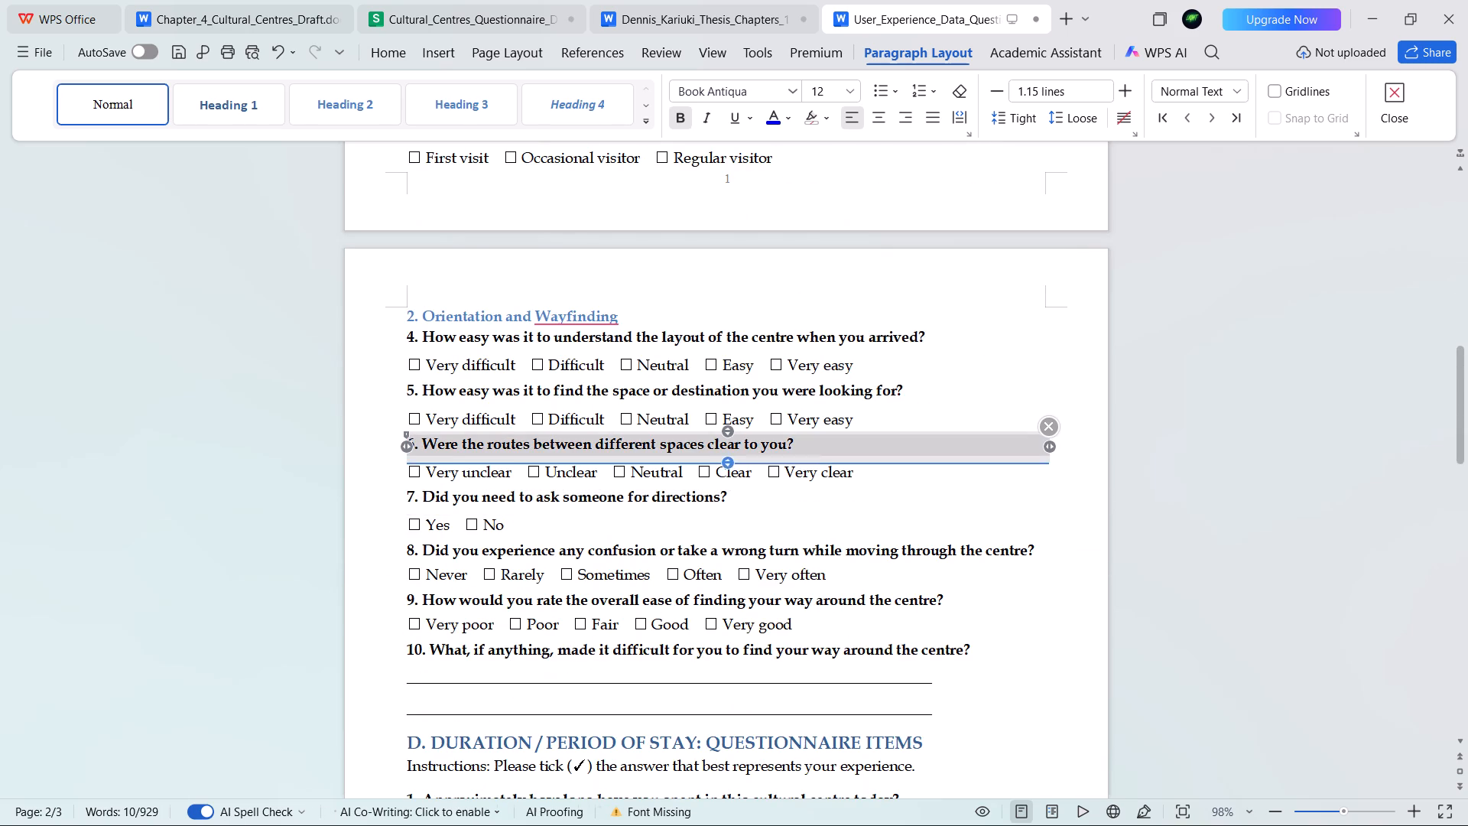
{"action": "scroll", "coordinate": [637, 511], "scroll_direction": "down", "scroll_amount": 8}
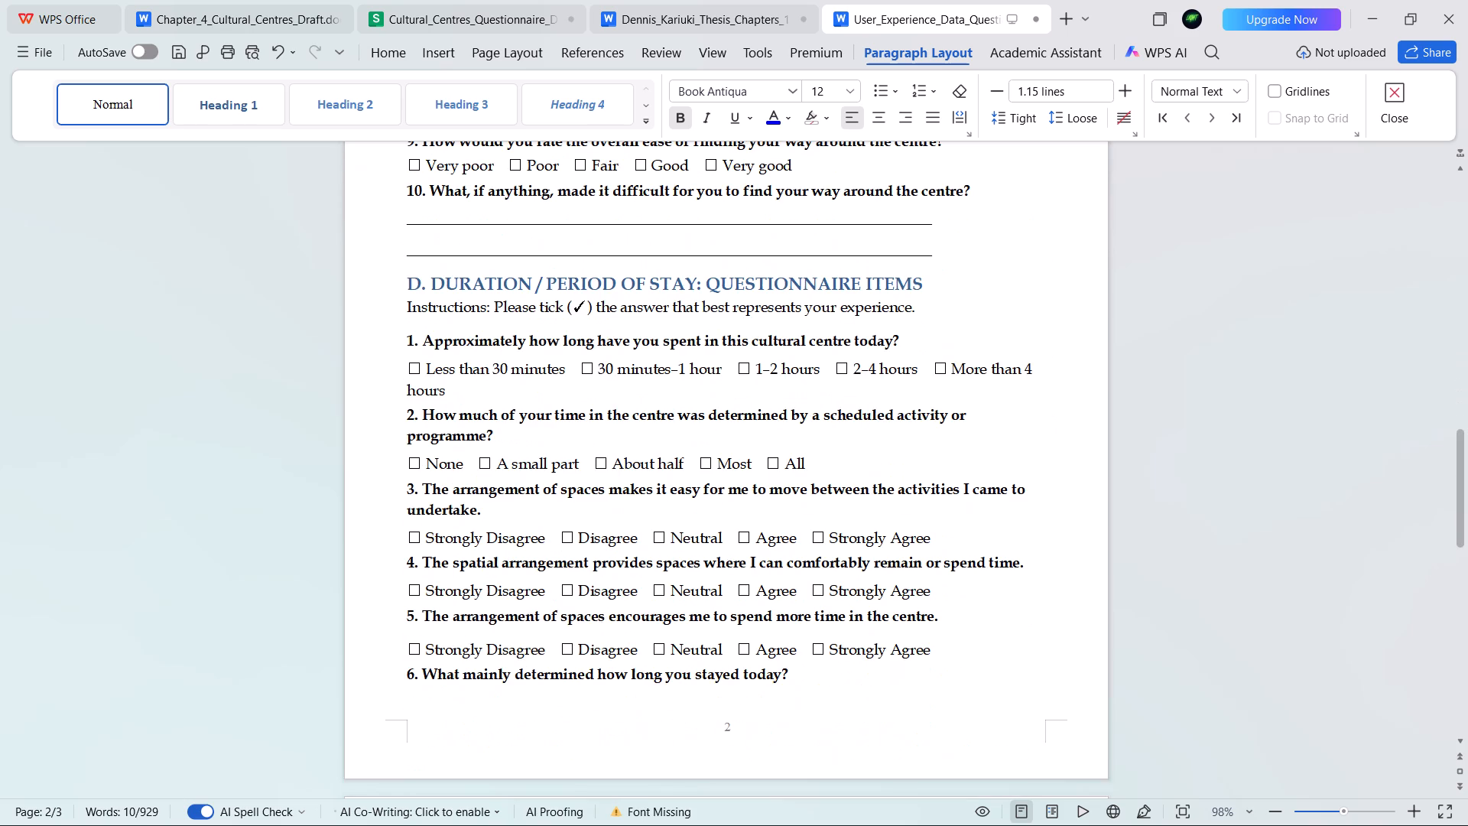
{"action": "scroll", "coordinate": [616, 514], "scroll_direction": "up", "scroll_amount": 20}
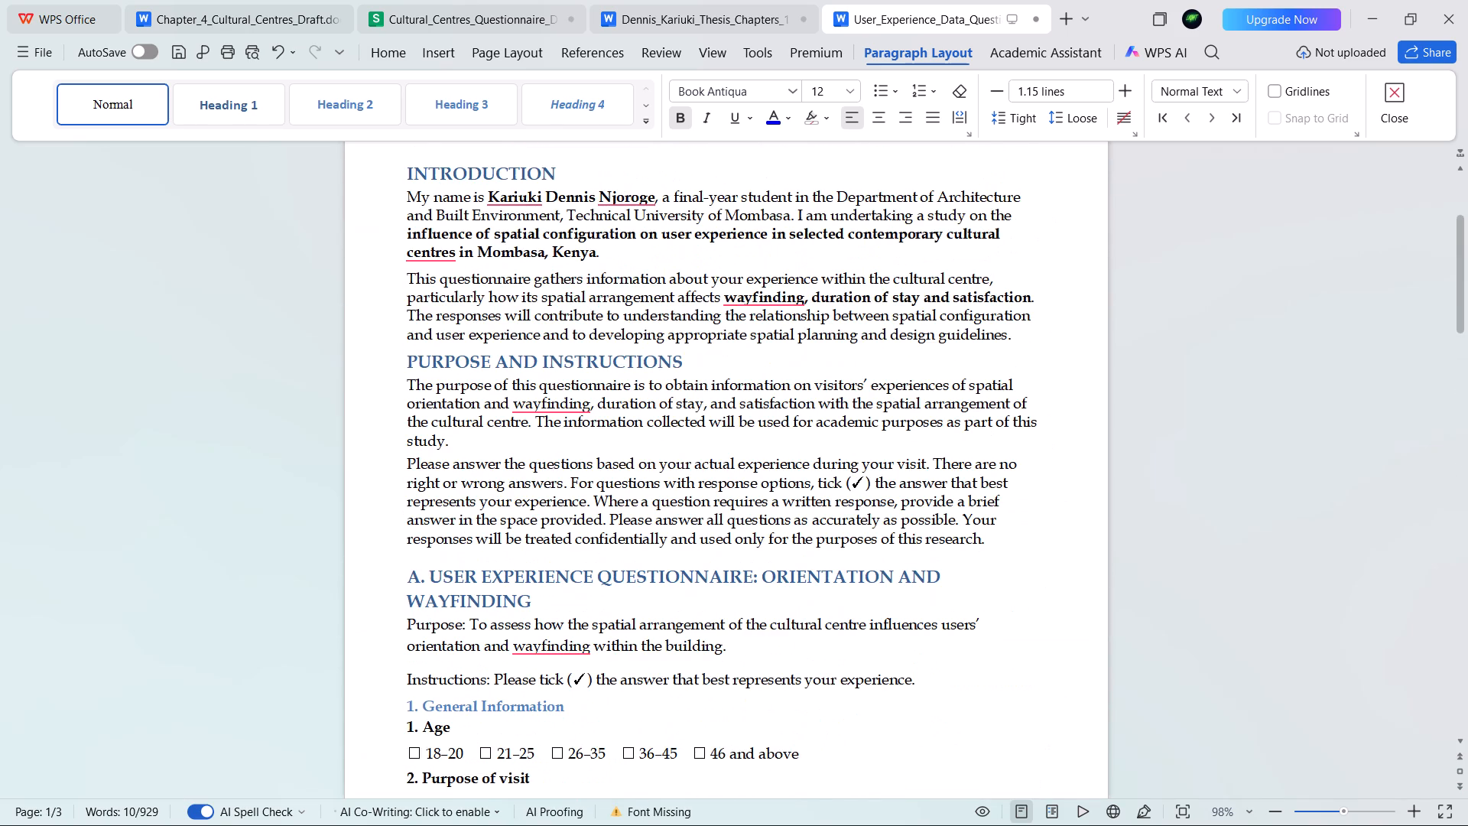
{"action": "scroll", "coordinate": [469, 524], "scroll_direction": "down", "scroll_amount": 8}
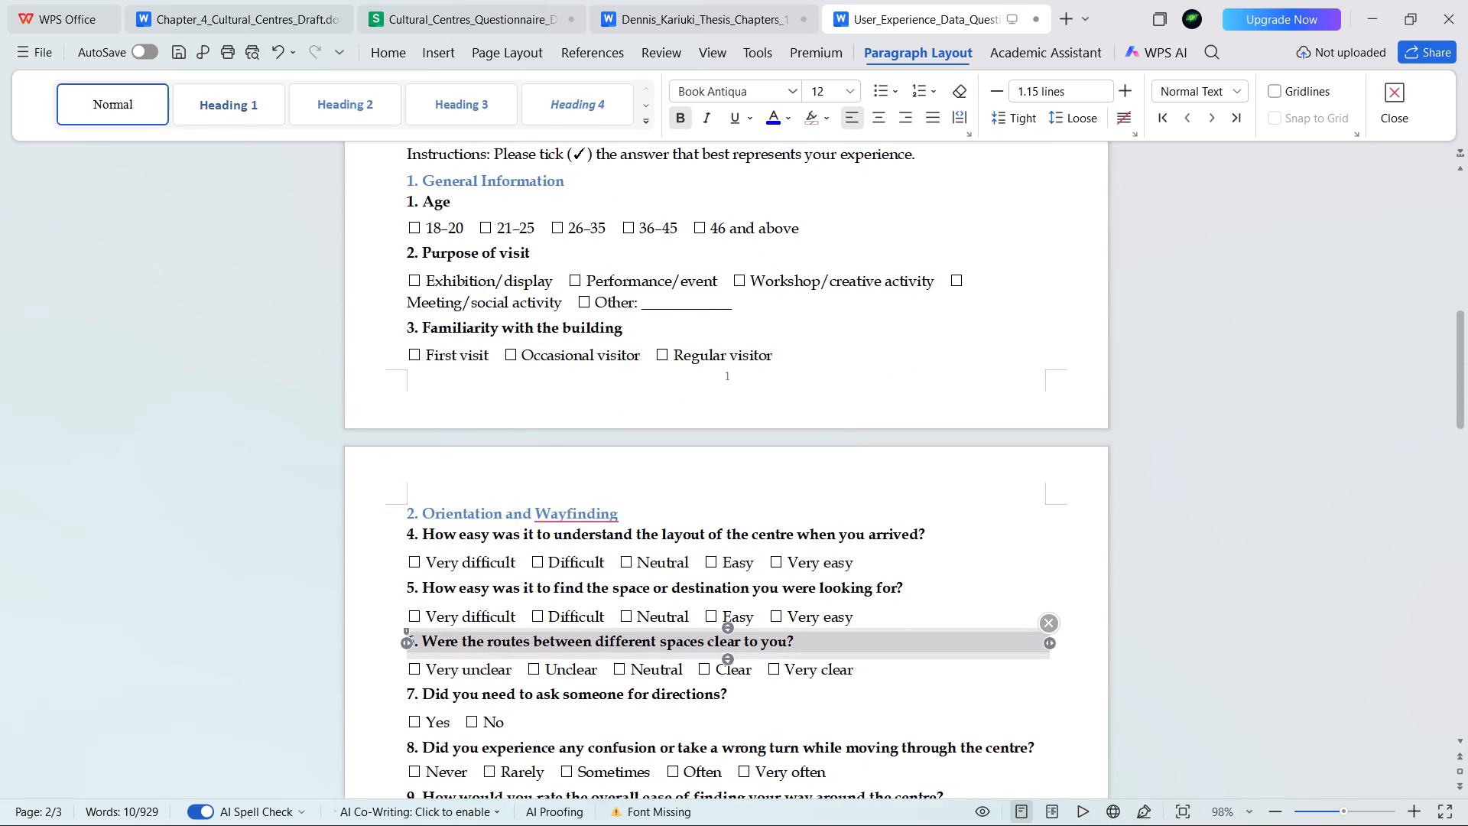
{"action": "double_click", "coordinate": [966, 552]}
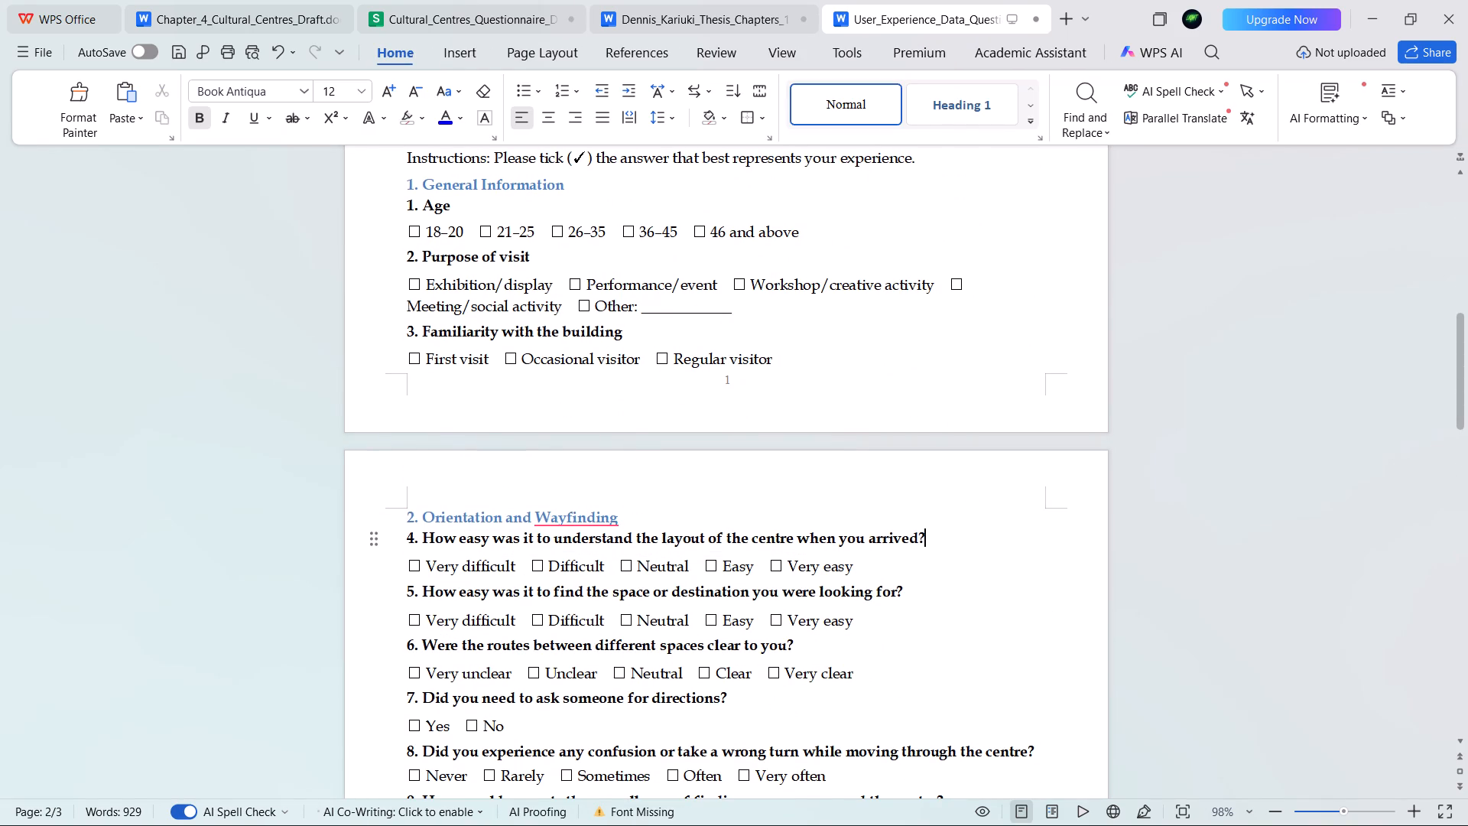
{"action": "scroll", "coordinate": [683, 513], "scroll_direction": "down", "scroll_amount": 2}
{"action": "scroll", "coordinate": [683, 513], "scroll_direction": "up", "scroll_amount": 10}
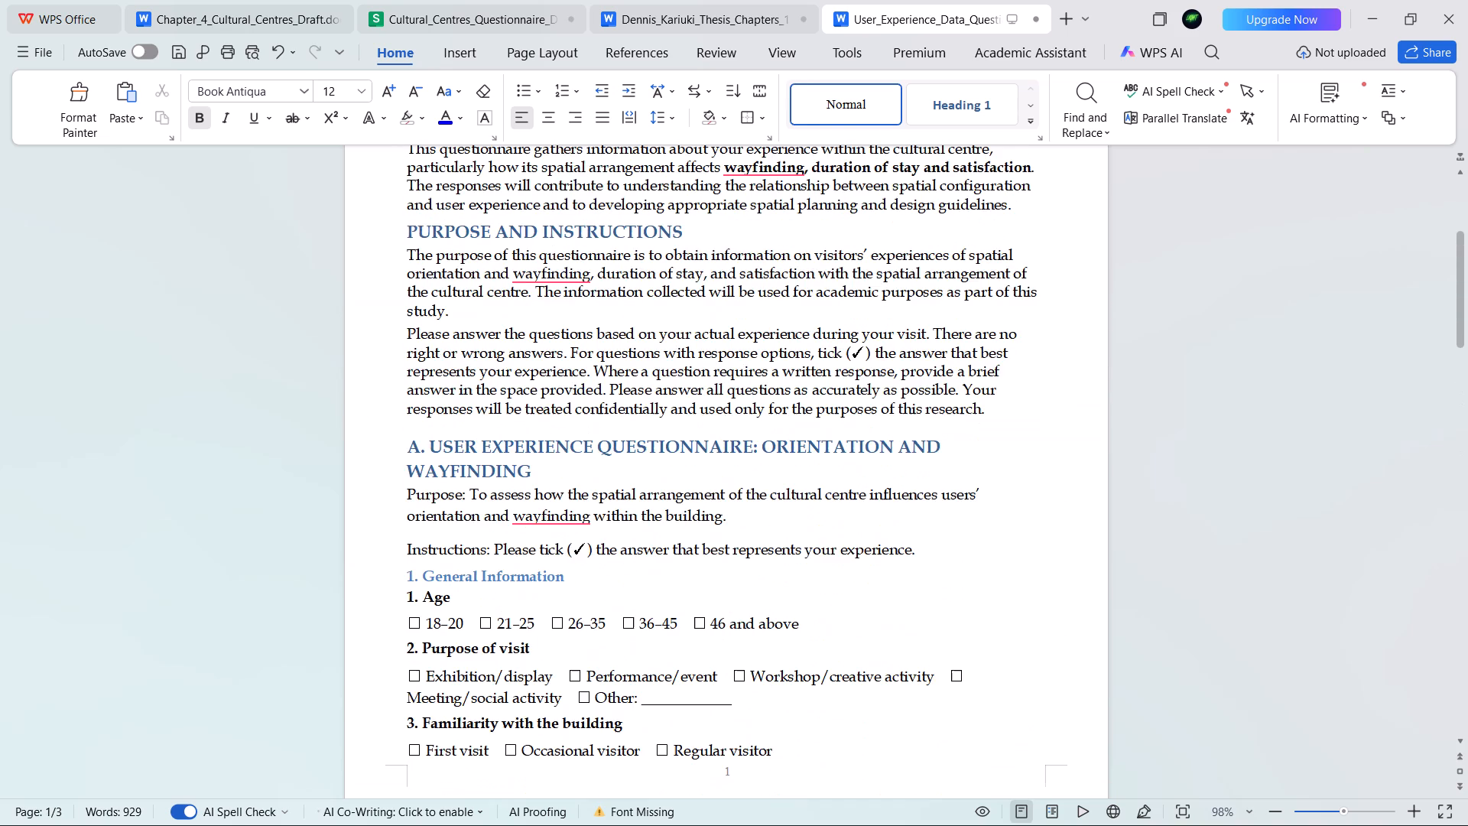
Change the letter of the "Duration / Period of Stay" section heading to B.
{"action": "scroll", "coordinate": [683, 513], "scroll_direction": "down", "scroll_amount": 14}
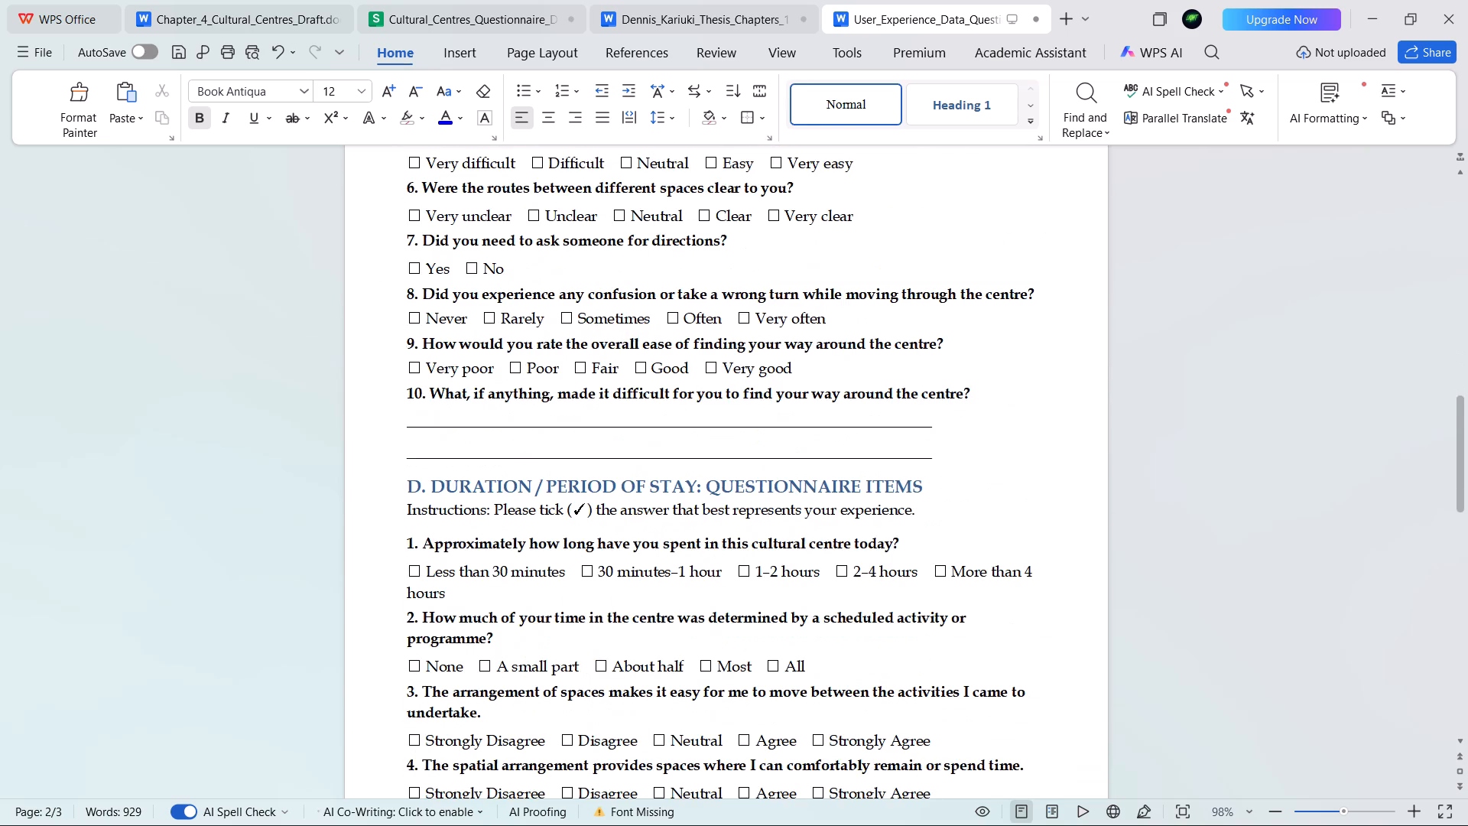
{"action": "scroll", "coordinate": [683, 513], "scroll_direction": "down", "scroll_amount": 2}
{"action": "left_click_drag", "start_coordinate": [420, 355], "coordinate": [416, 356]}
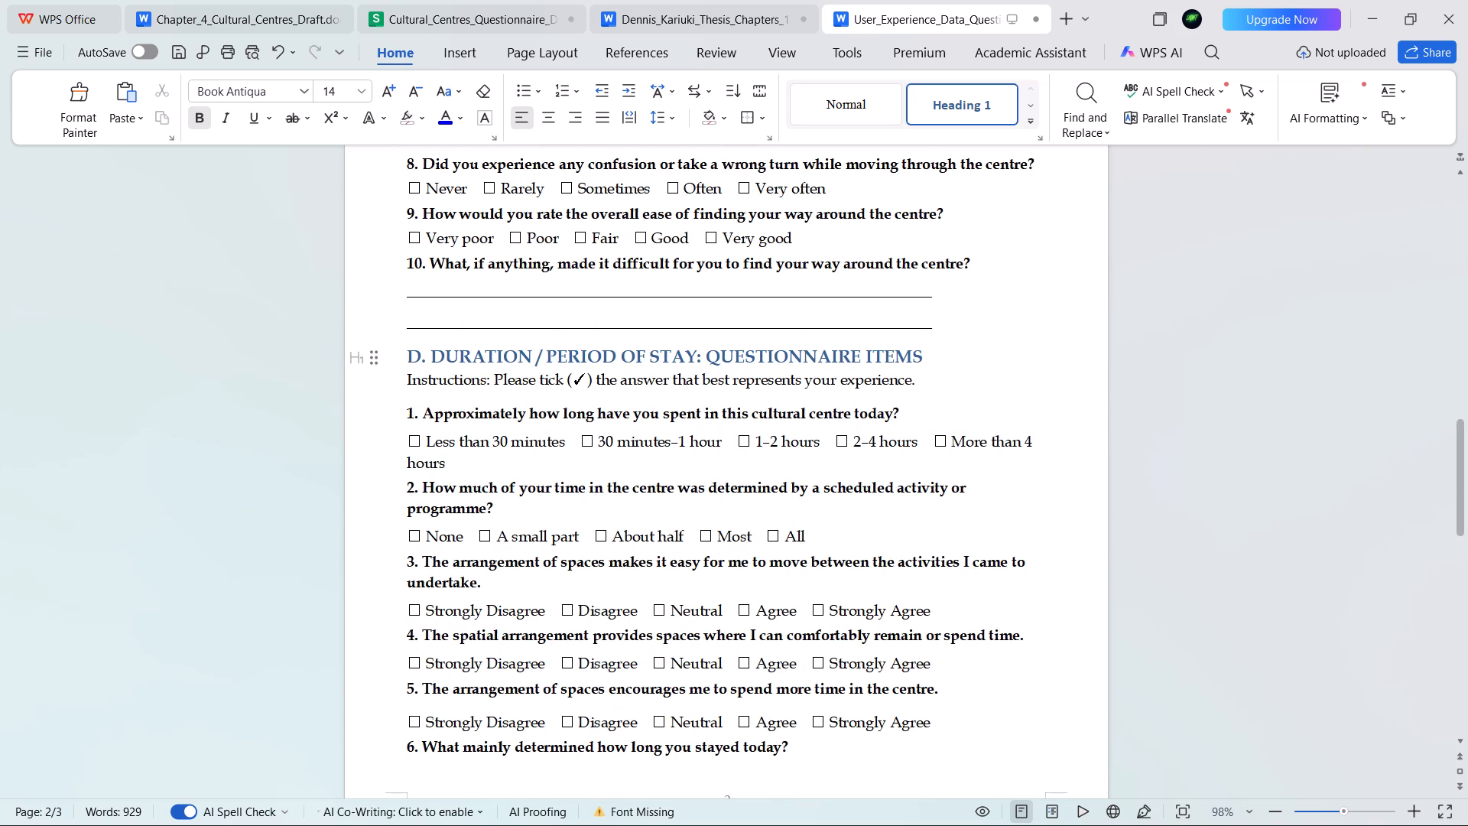
{"action": "left_click_drag", "start_coordinate": [416, 356], "coordinate": [409, 356]}
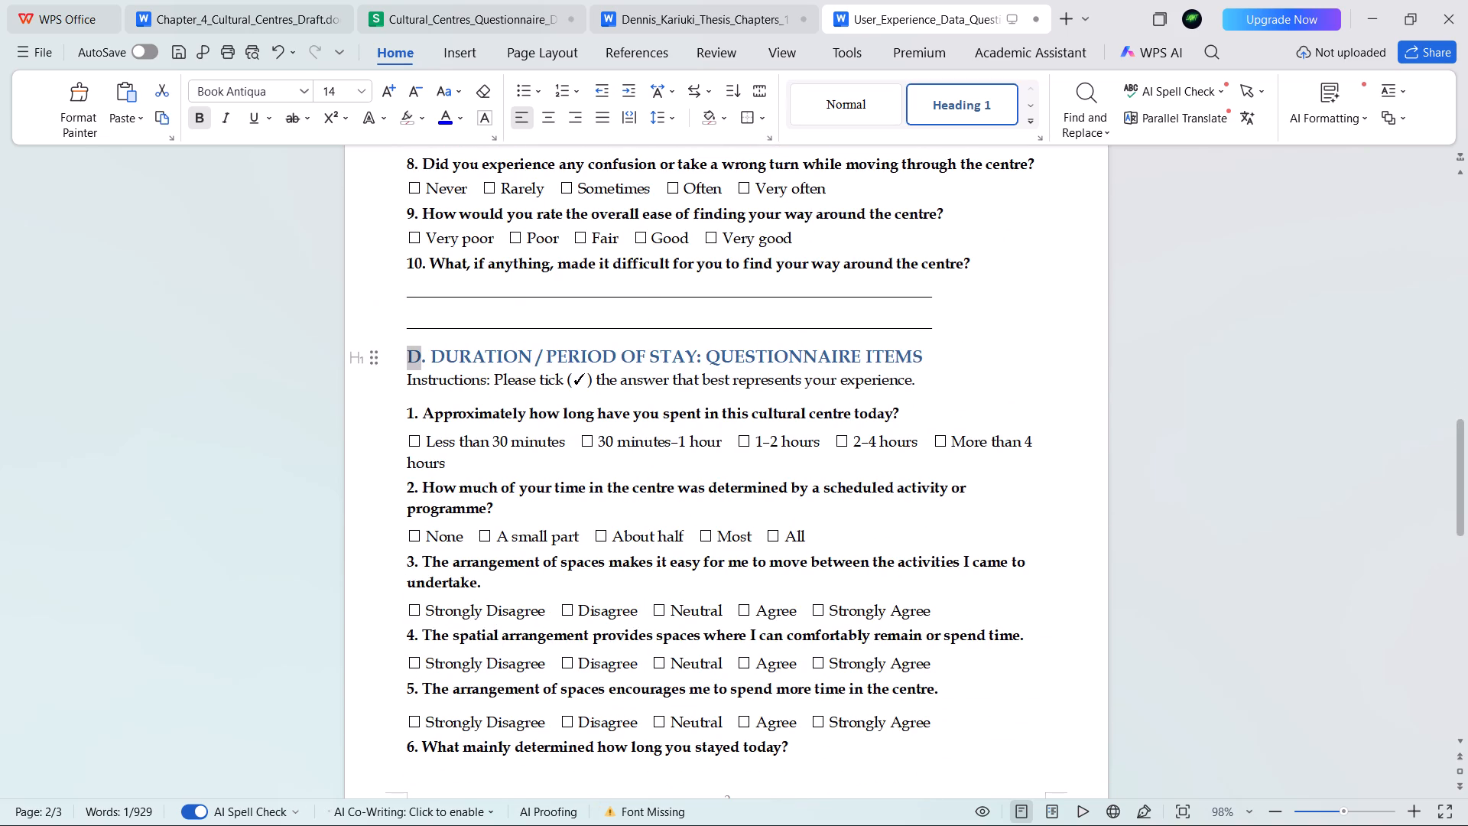
{"action": "key", "text": "b"}
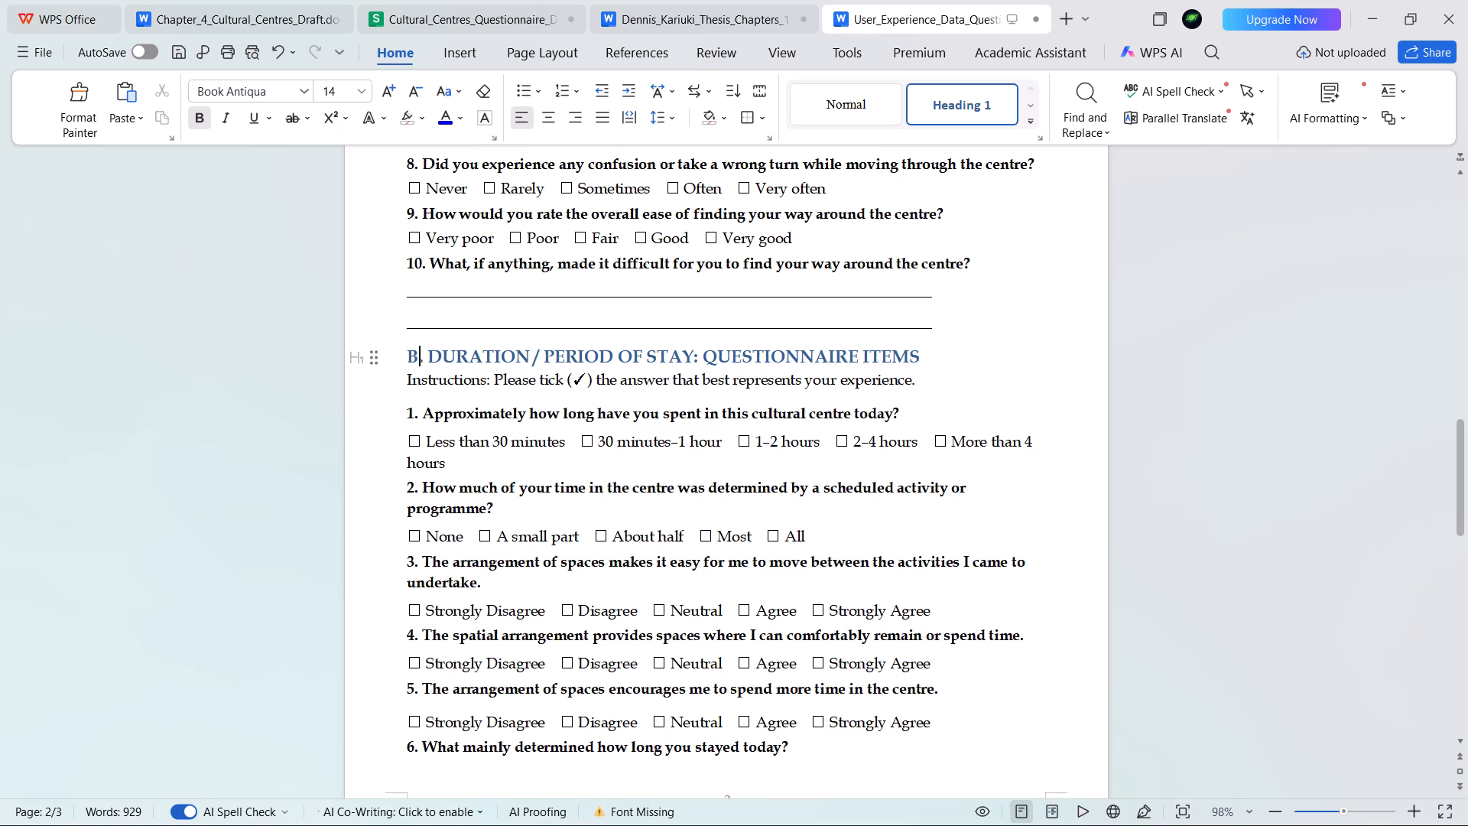
Change the letter of the "User Satisfaction Questionnaire: Spatial Configuration" section heading to C.
{"action": "scroll", "coordinate": [512, 509], "scroll_direction": "down", "scroll_amount": 9}
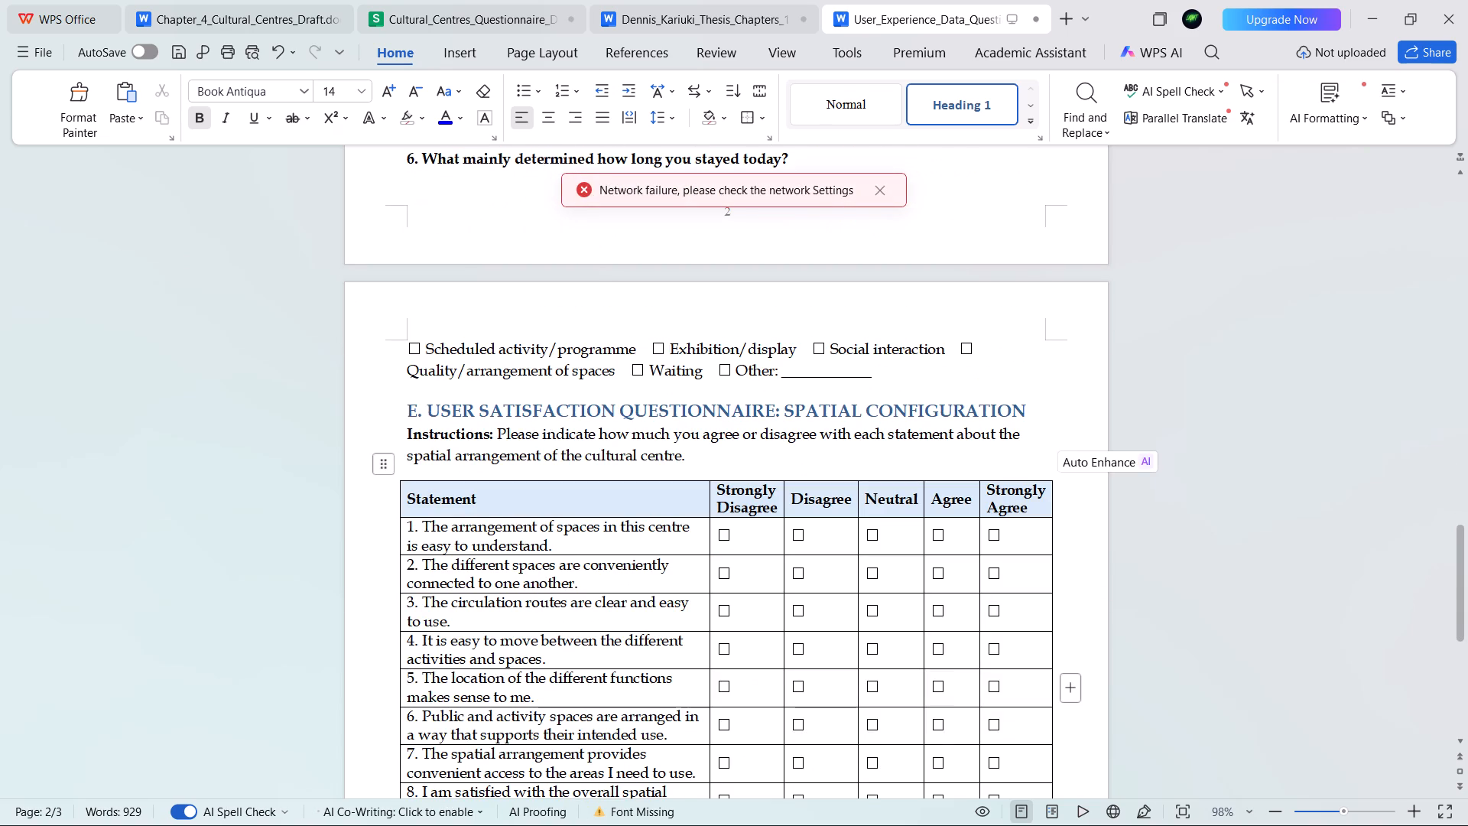
{"action": "left_click", "coordinate": [416, 408]}
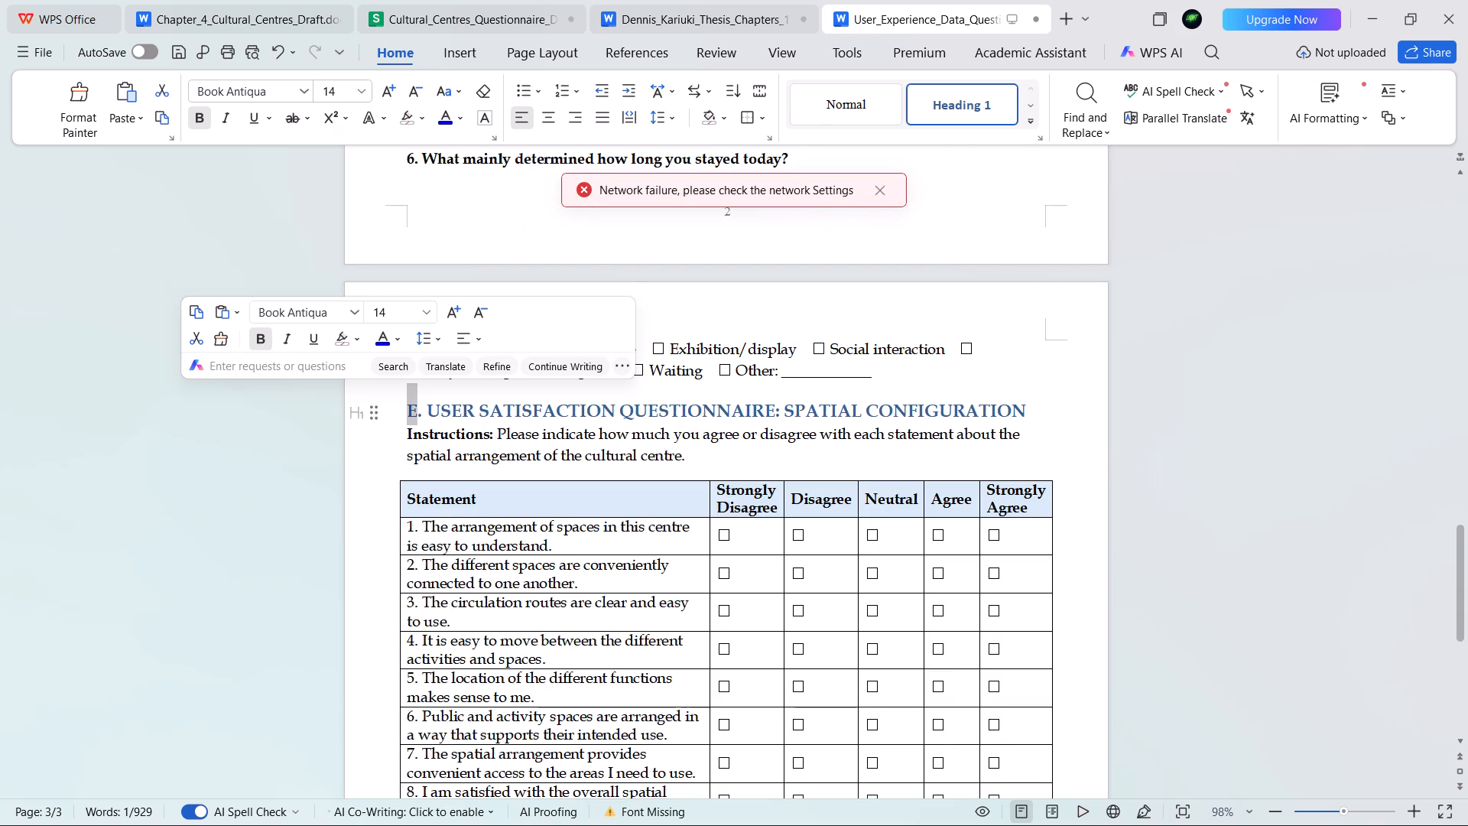
{"action": "key", "text": "c"}
{"action": "left_click", "coordinate": [495, 426]}
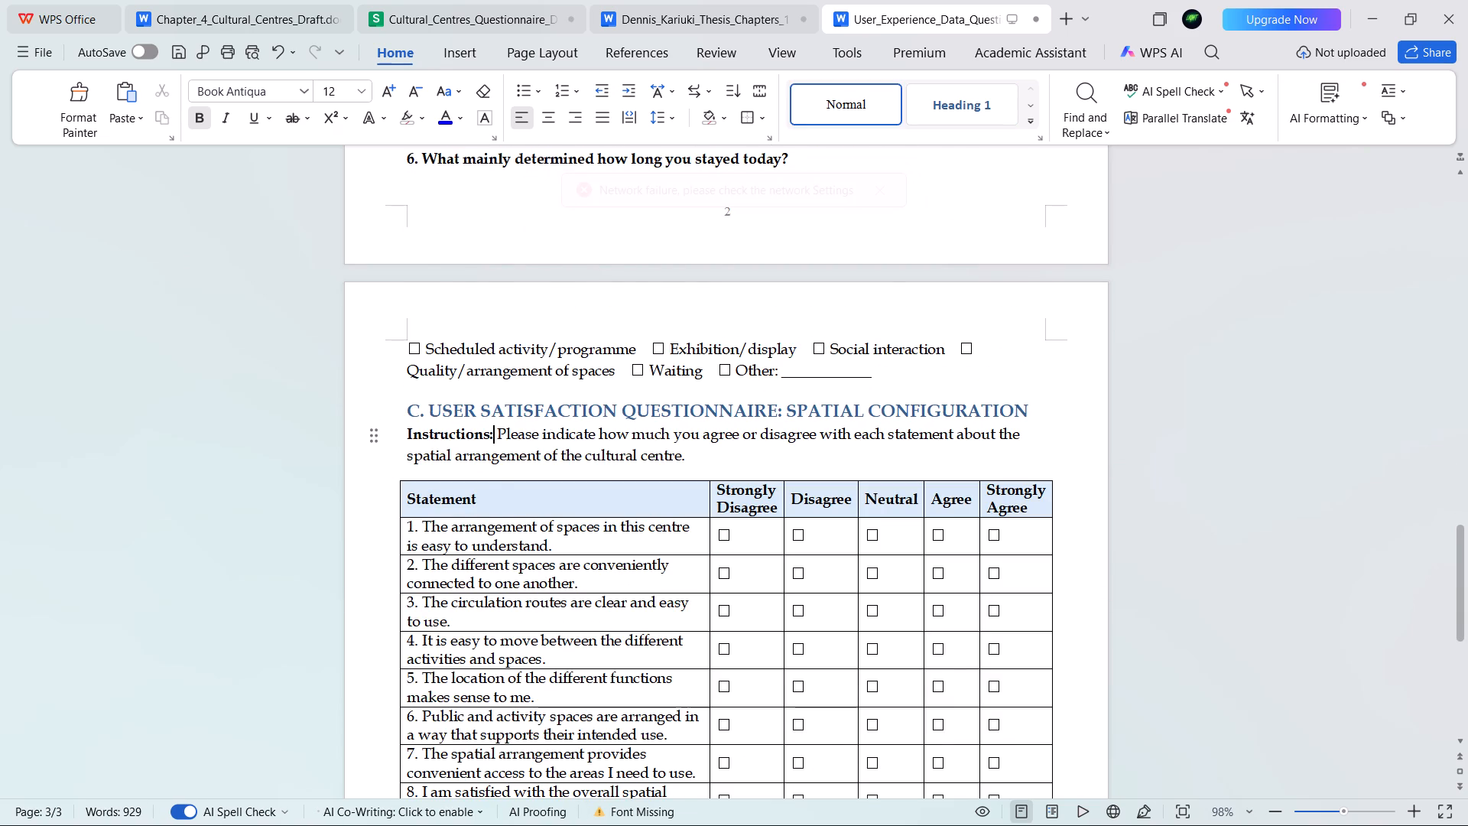
Review the questionnaire from the satisfaction table and closing questions back through the earlier sections to the title block.
{"action": "scroll", "coordinate": [495, 445], "scroll_direction": "down", "scroll_amount": 17}
{"action": "scroll", "coordinate": [495, 445], "scroll_direction": "up", "scroll_amount": 2}
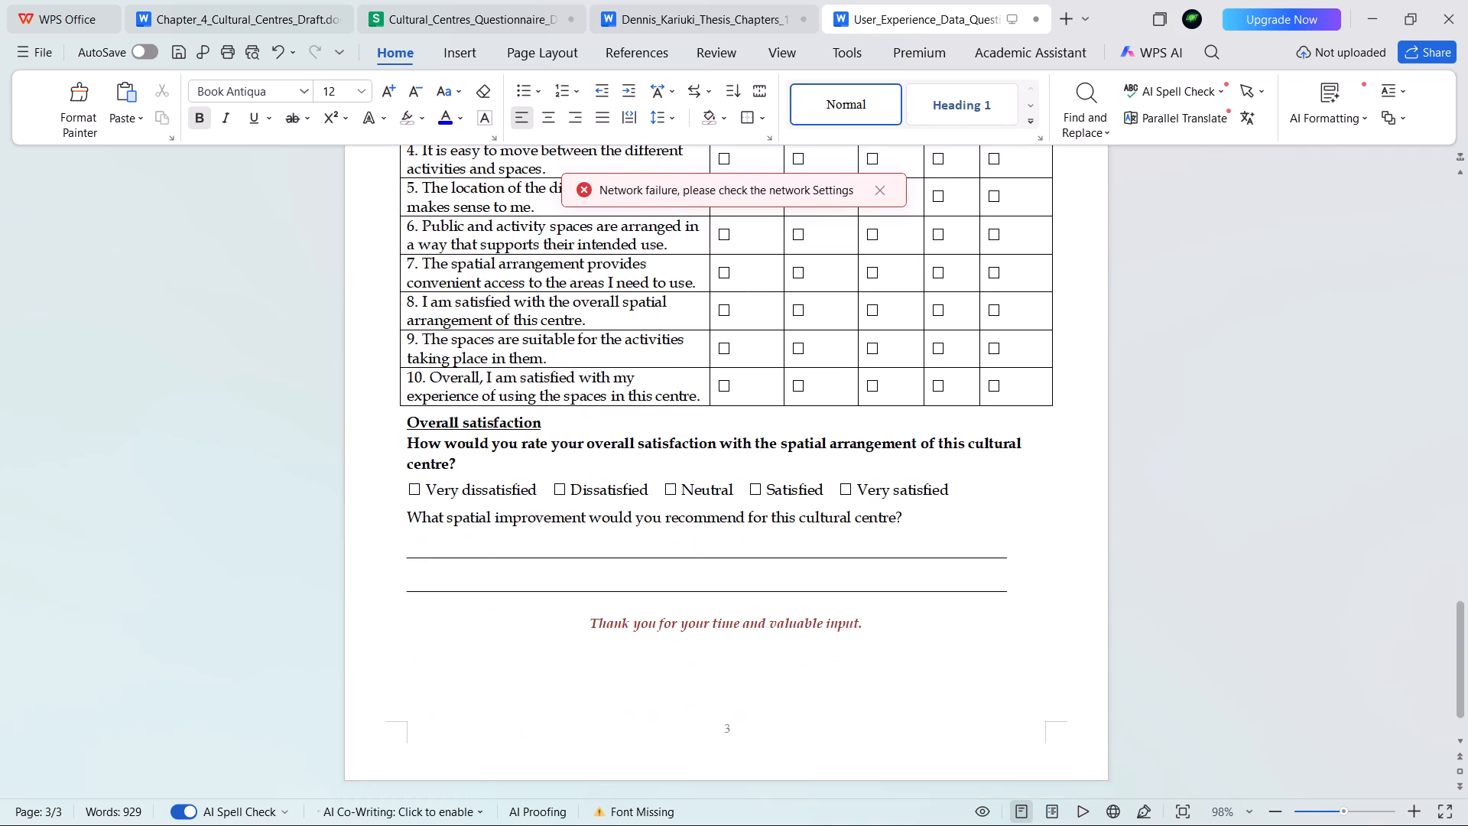
{"action": "scroll", "coordinate": [495, 445], "scroll_direction": "up", "scroll_amount": 13}
{"action": "scroll", "coordinate": [495, 445], "scroll_direction": "down", "scroll_amount": 1}
{"action": "scroll", "coordinate": [495, 445], "scroll_direction": "up", "scroll_amount": 1}
{"action": "scroll", "coordinate": [495, 445], "scroll_direction": "down", "scroll_amount": 1}
{"action": "scroll", "coordinate": [495, 445], "scroll_direction": "up", "scroll_amount": 20}
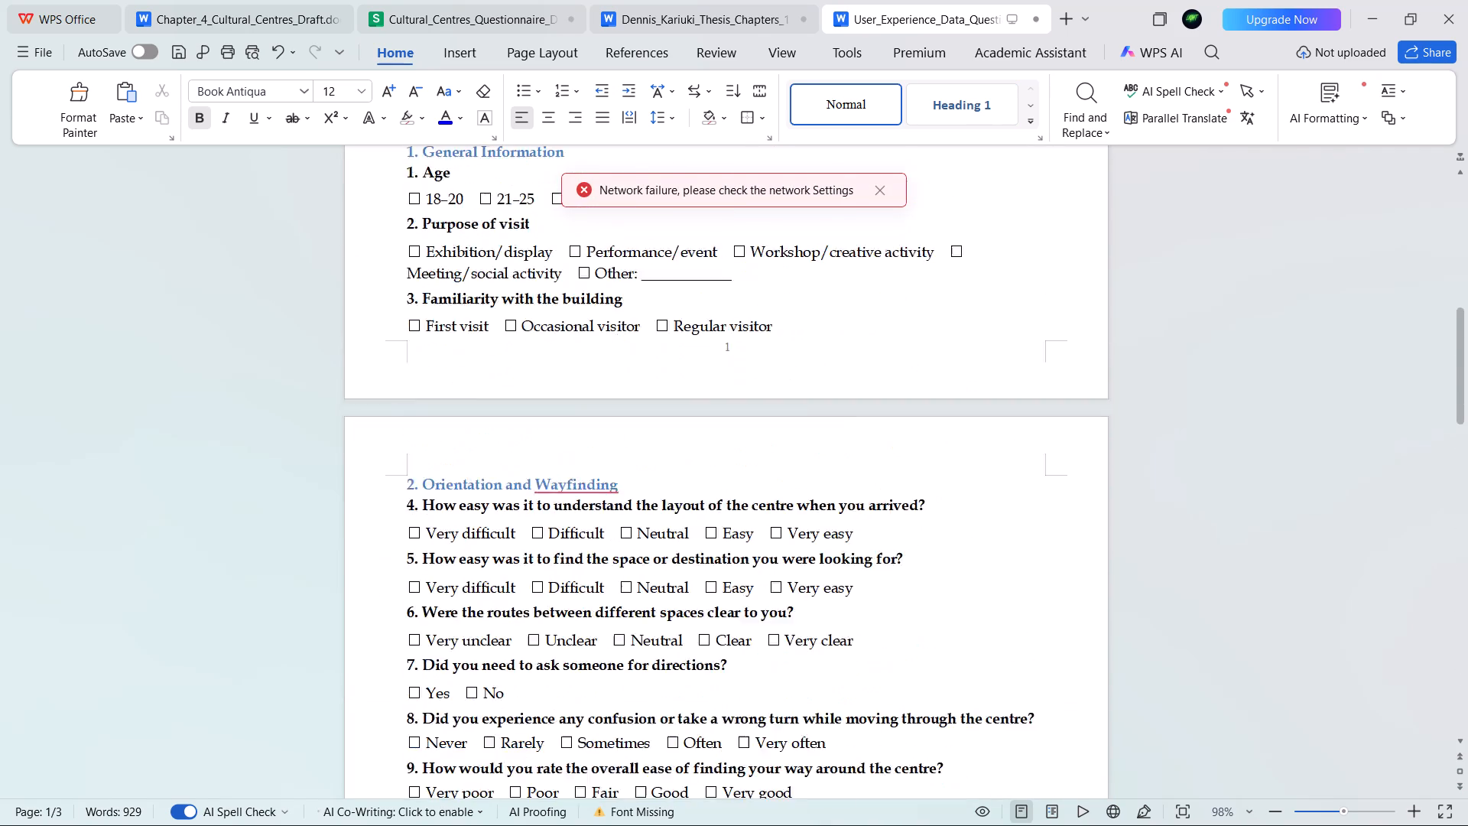
{"action": "scroll", "coordinate": [495, 445], "scroll_direction": "up", "scroll_amount": 20}
{"action": "scroll", "coordinate": [495, 445], "scroll_direction": "up", "scroll_amount": 3}
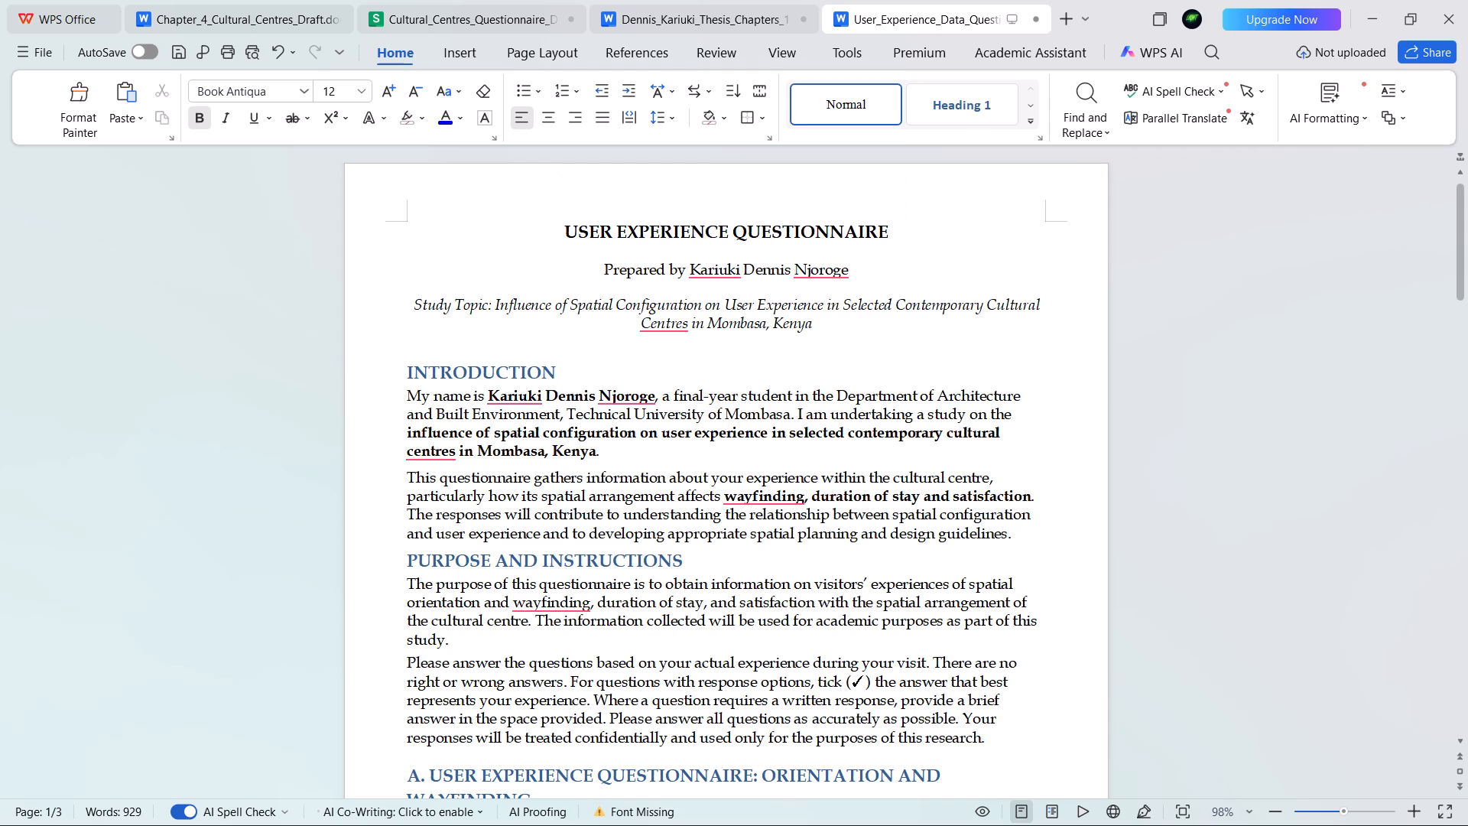
{"action": "scroll", "coordinate": [563, 425], "scroll_direction": "down", "scroll_amount": 10}
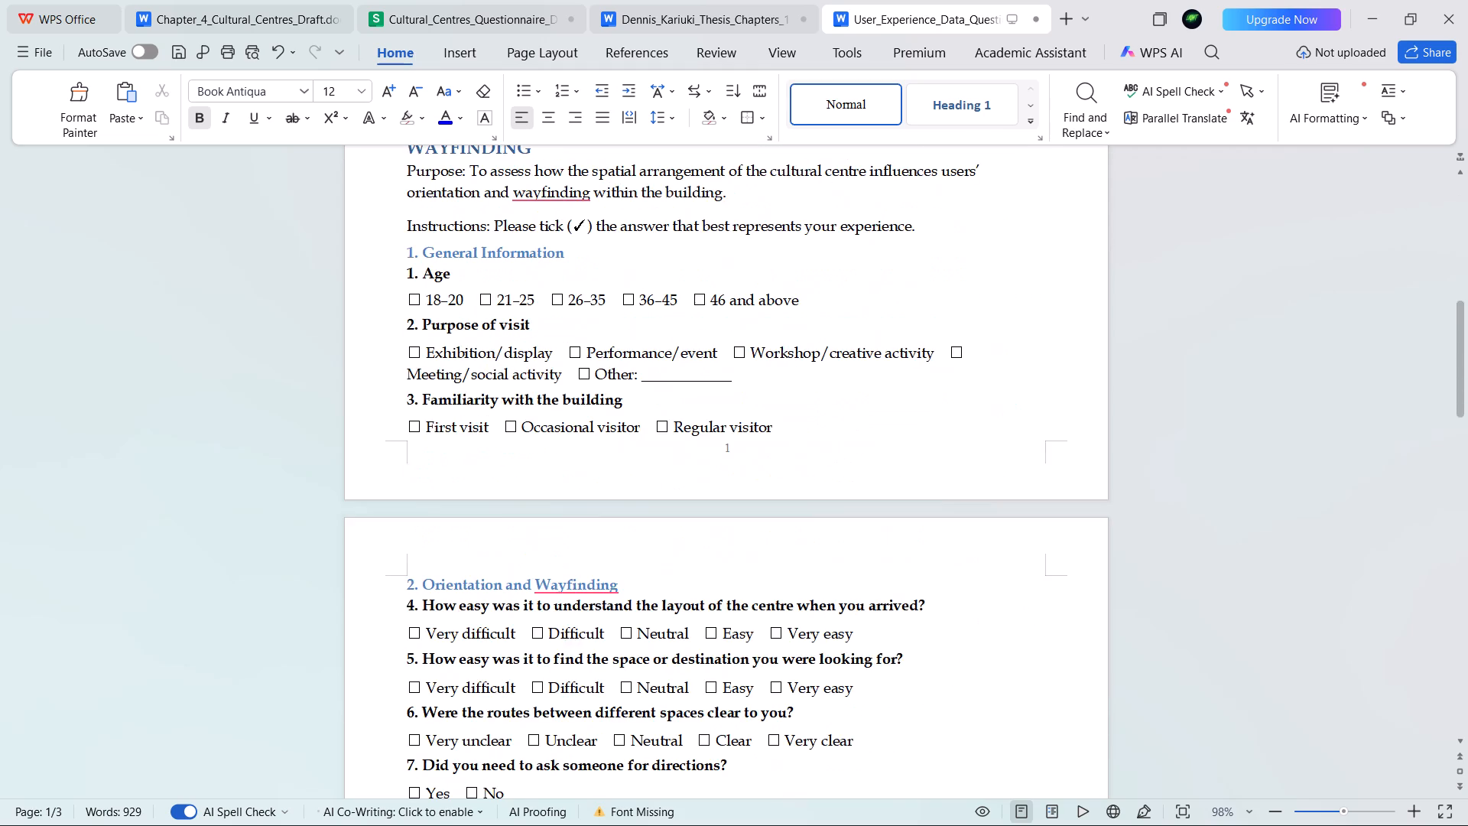
{"action": "scroll", "coordinate": [579, 392], "scroll_direction": "up", "scroll_amount": 16}
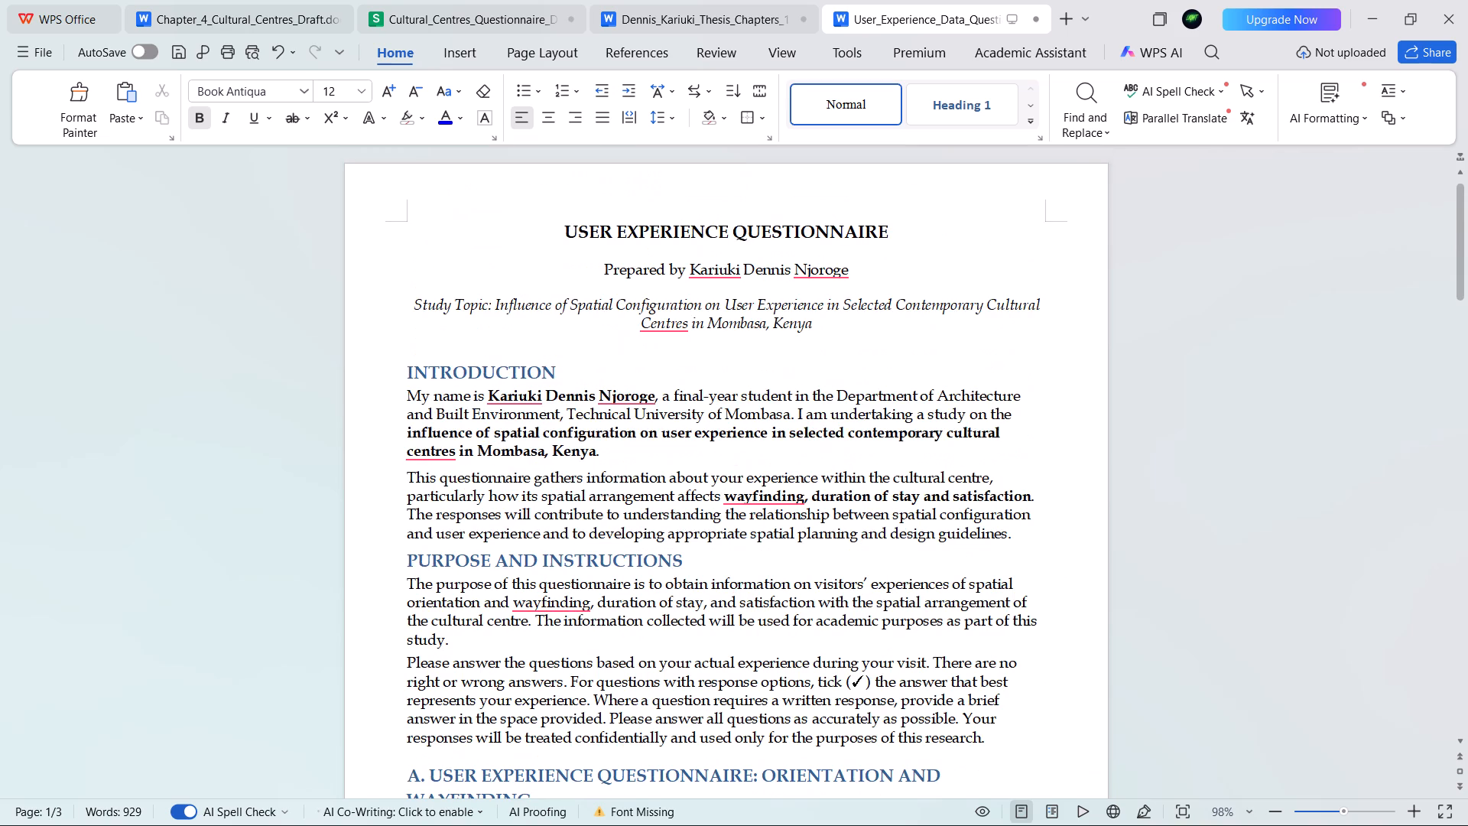
{"action": "left_click", "coordinate": [758, 268]}
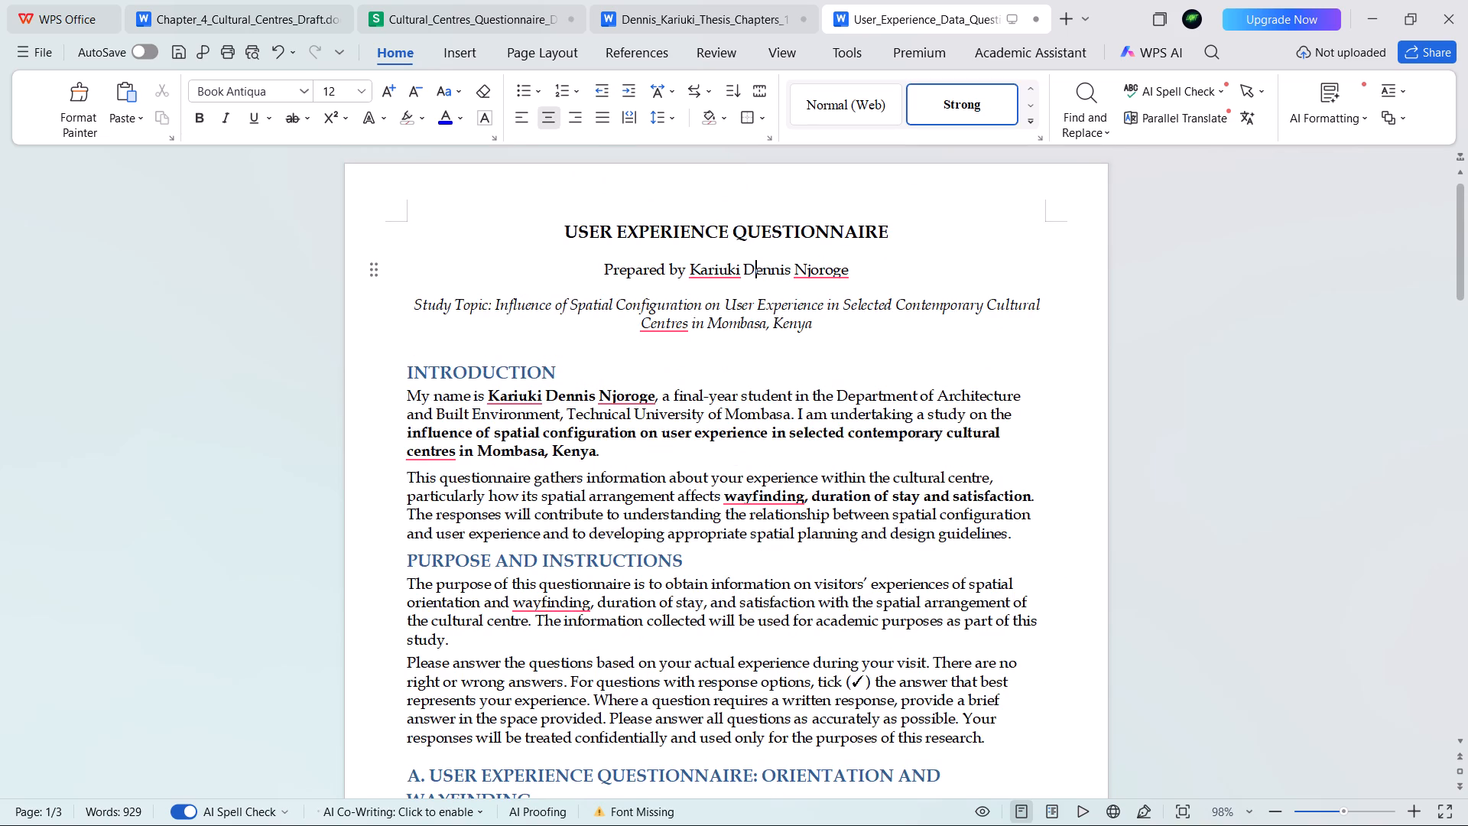
{"action": "left_click", "coordinate": [541, 236]}
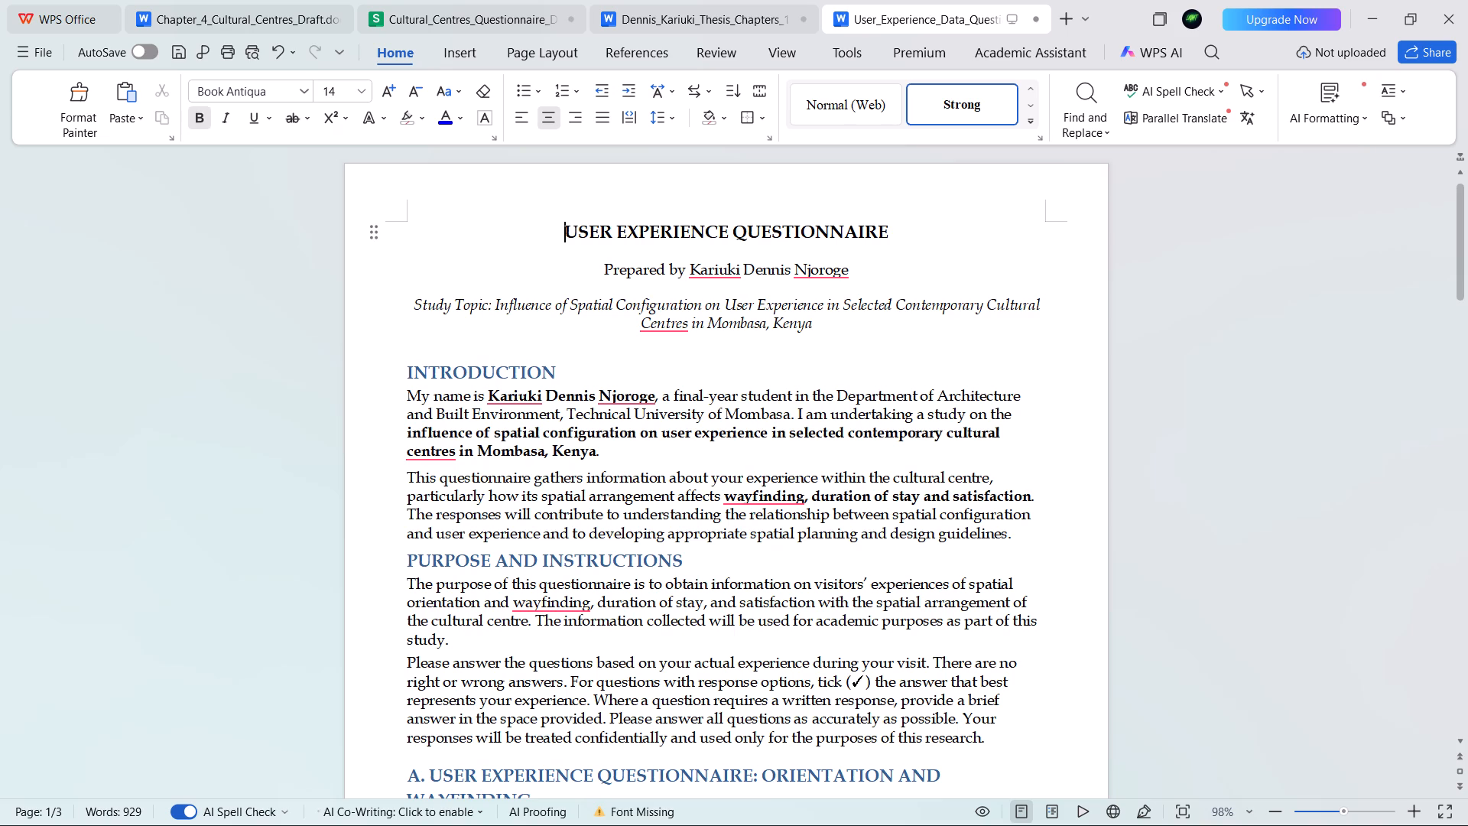
Proofread the whole questionnaire from the title block through sections A, B and C to the closing note, and return to the beginning.
{"action": "scroll", "coordinate": [697, 373], "scroll_direction": "down", "scroll_amount": 5}
{"action": "scroll", "coordinate": [713, 385], "scroll_direction": "up", "scroll_amount": 4}
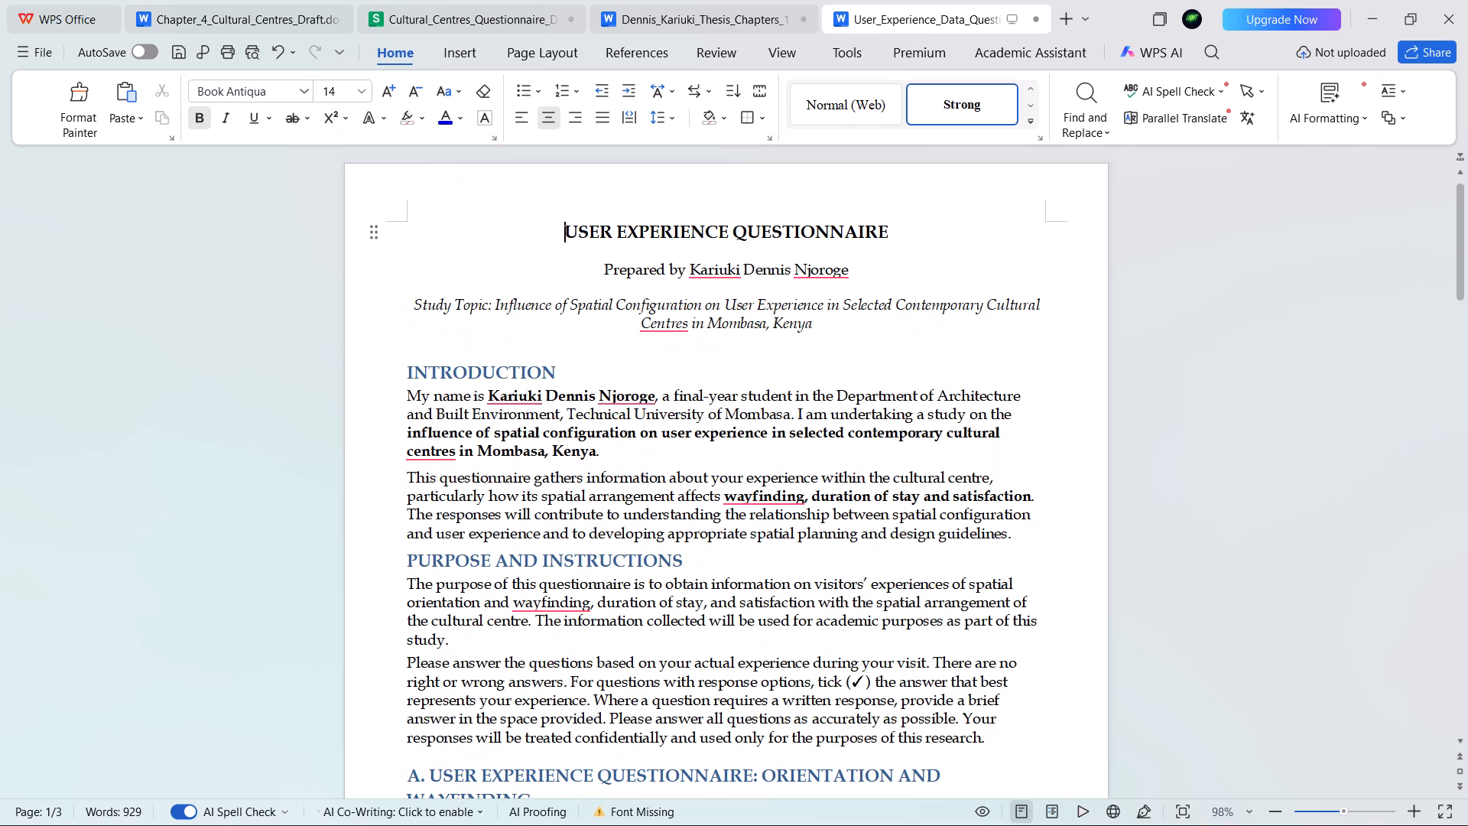
{"action": "scroll", "coordinate": [713, 385], "scroll_direction": "down", "scroll_amount": 4}
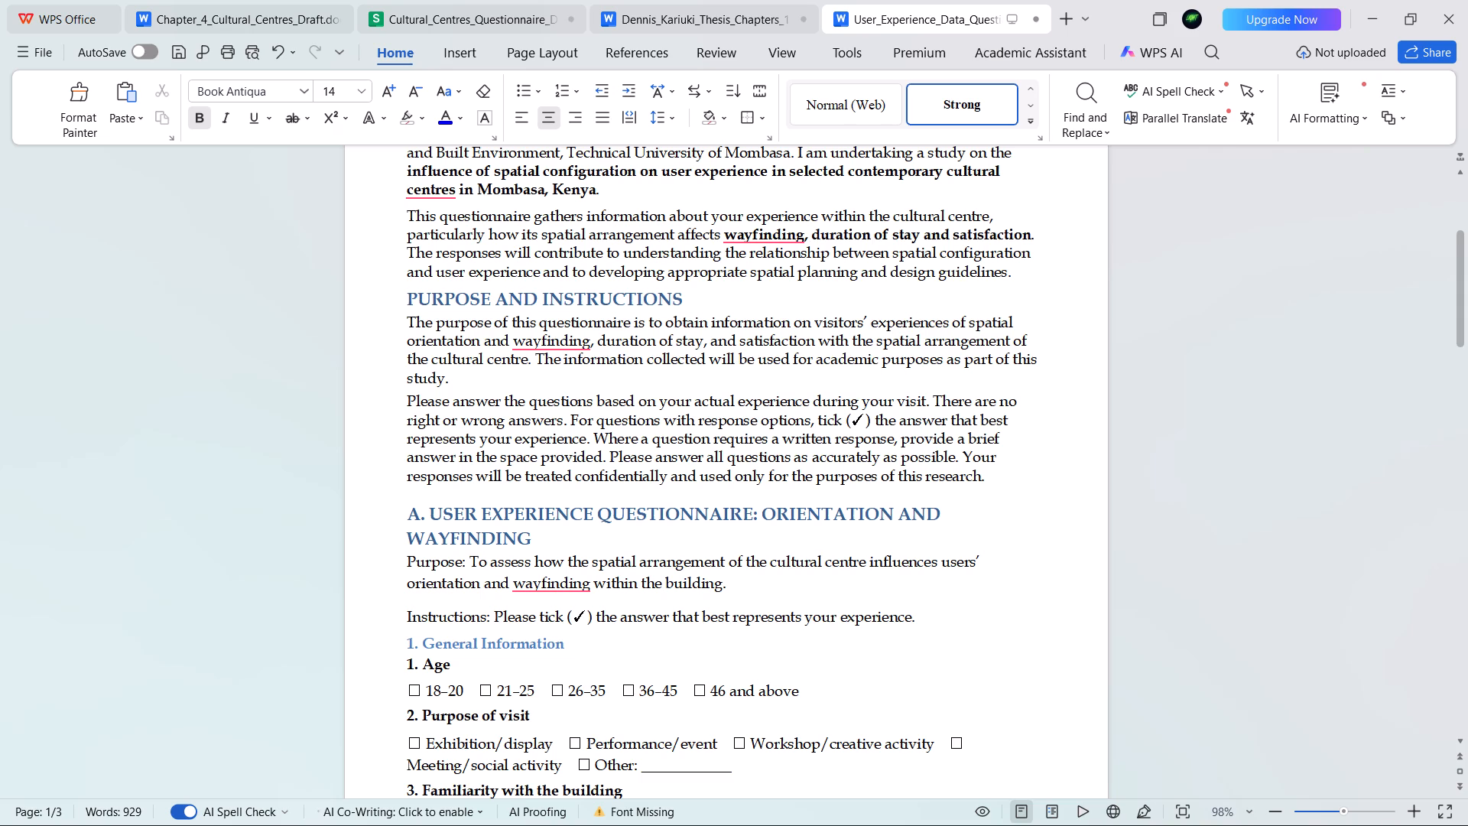
{"action": "scroll", "coordinate": [713, 385], "scroll_direction": "down", "scroll_amount": 4}
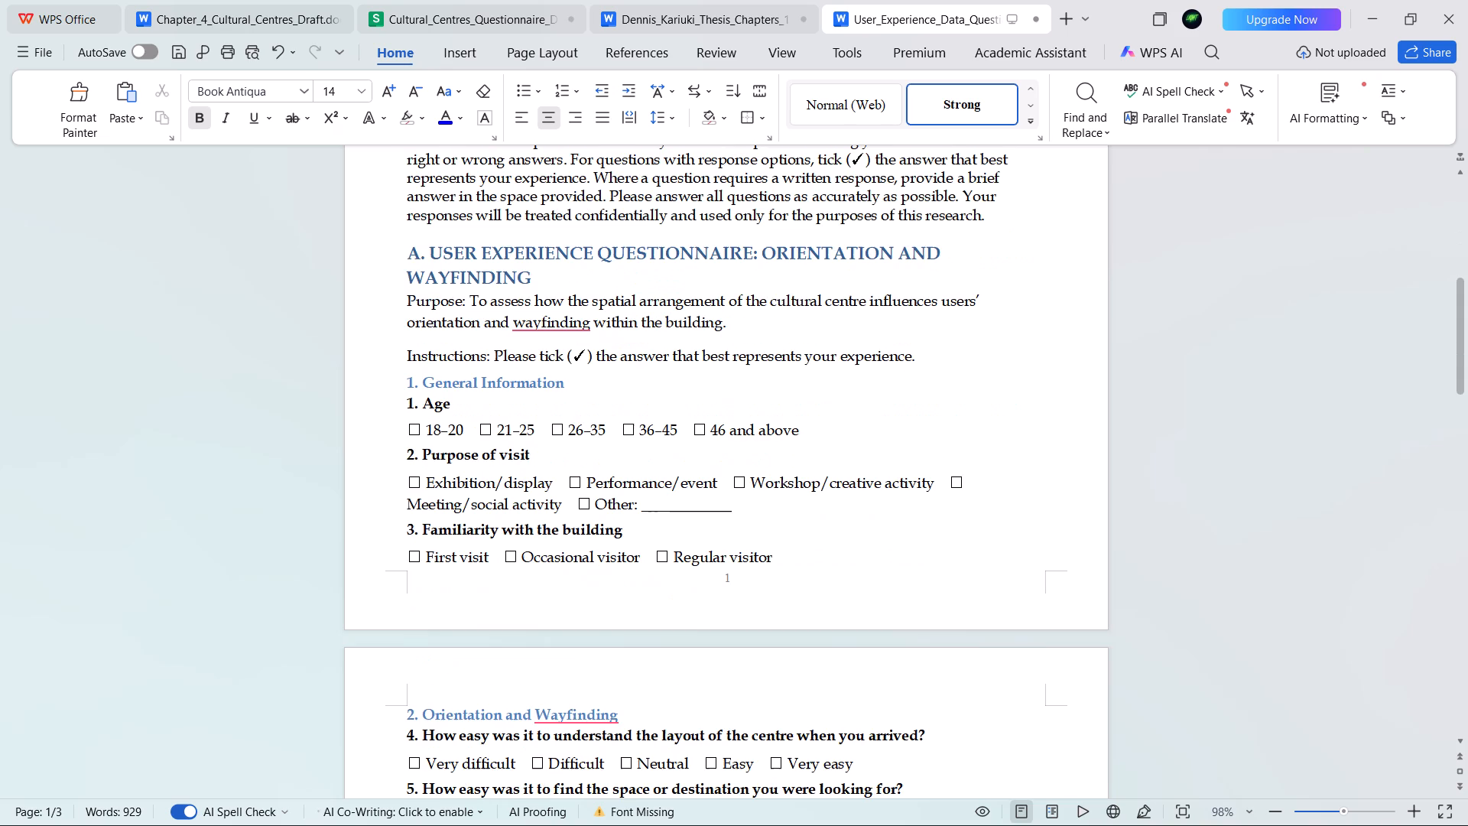
{"action": "scroll", "coordinate": [713, 385], "scroll_direction": "down", "scroll_amount": 15}
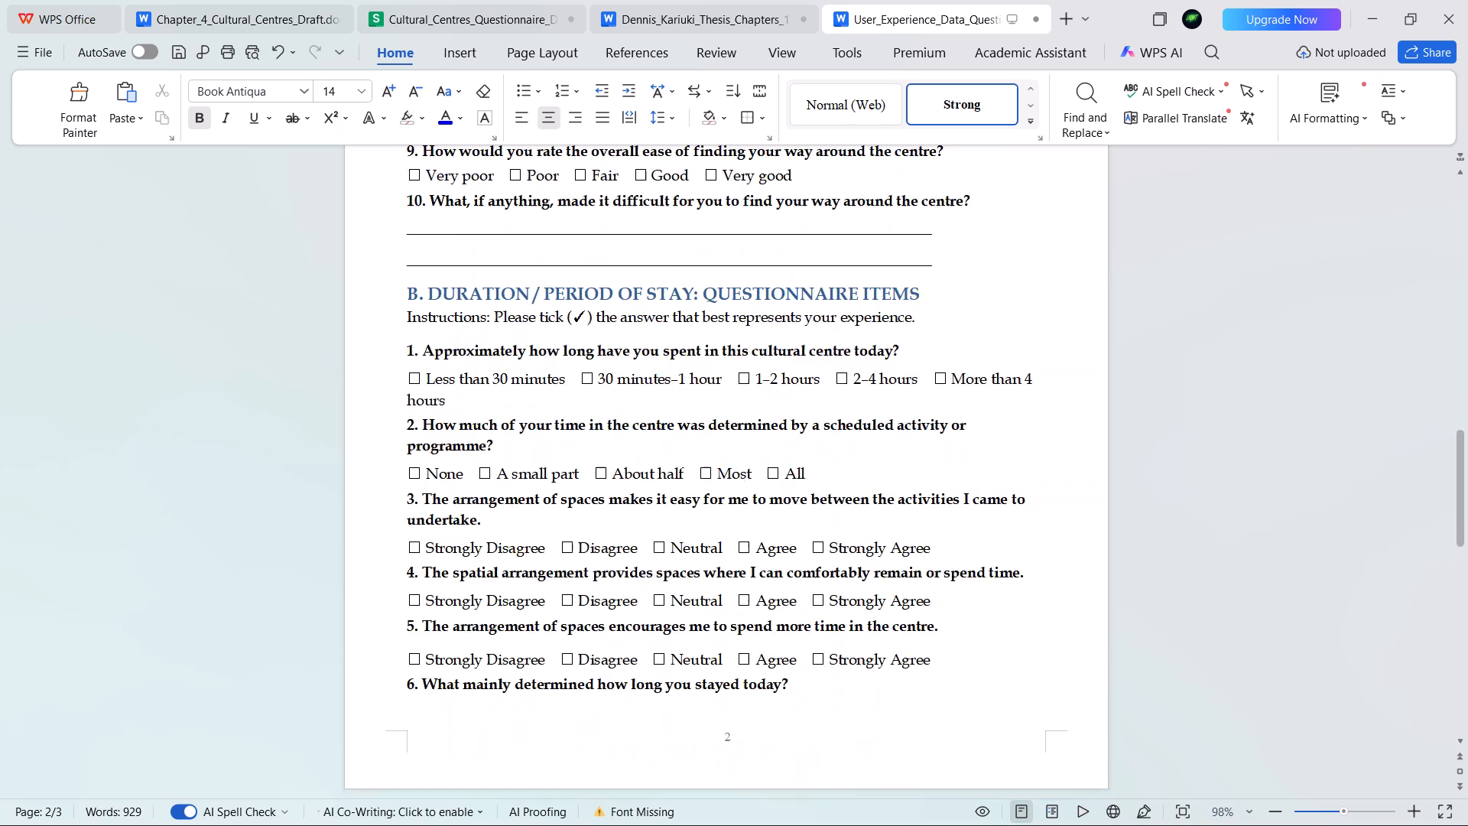
{"action": "scroll", "coordinate": [713, 385], "scroll_direction": "down", "scroll_amount": 20}
{"action": "scroll", "coordinate": [713, 385], "scroll_direction": "down", "scroll_amount": 11}
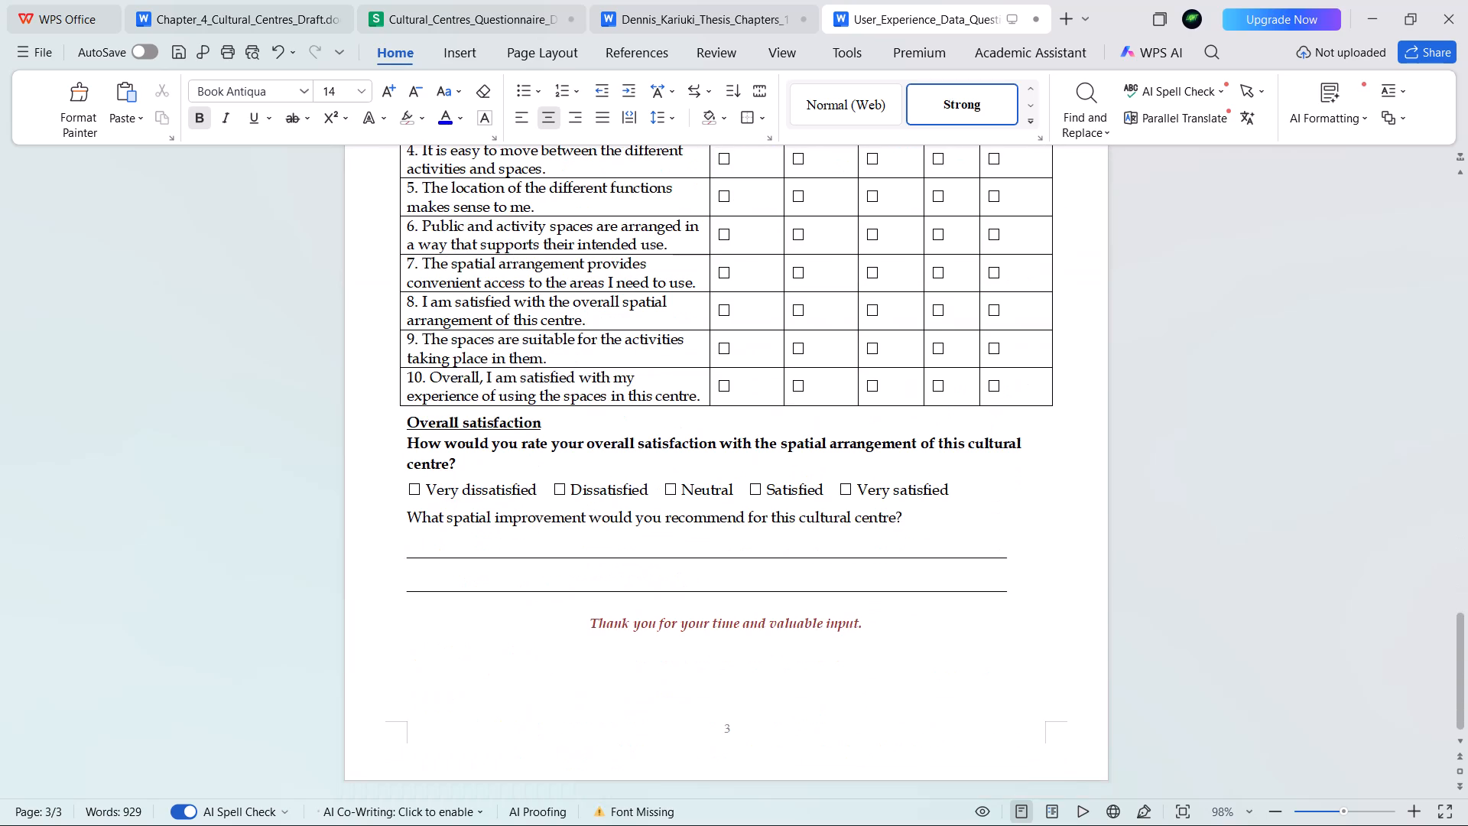
{"action": "scroll", "coordinate": [713, 385], "scroll_direction": "down", "scroll_amount": 1}
{"action": "scroll", "coordinate": [713, 385], "scroll_direction": "up", "scroll_amount": 5}
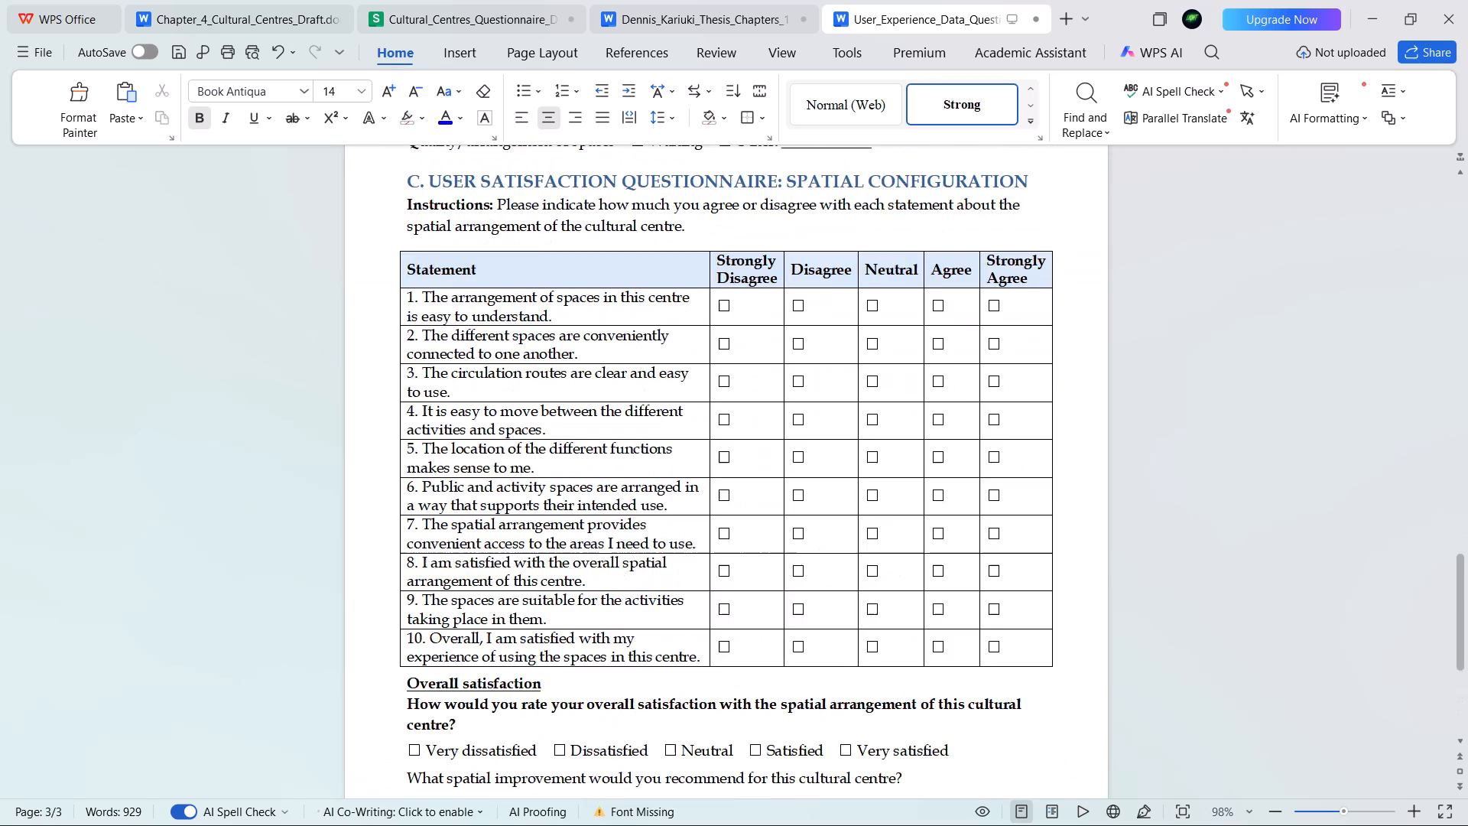
{"action": "scroll", "coordinate": [713, 385], "scroll_direction": "up", "scroll_amount": 18}
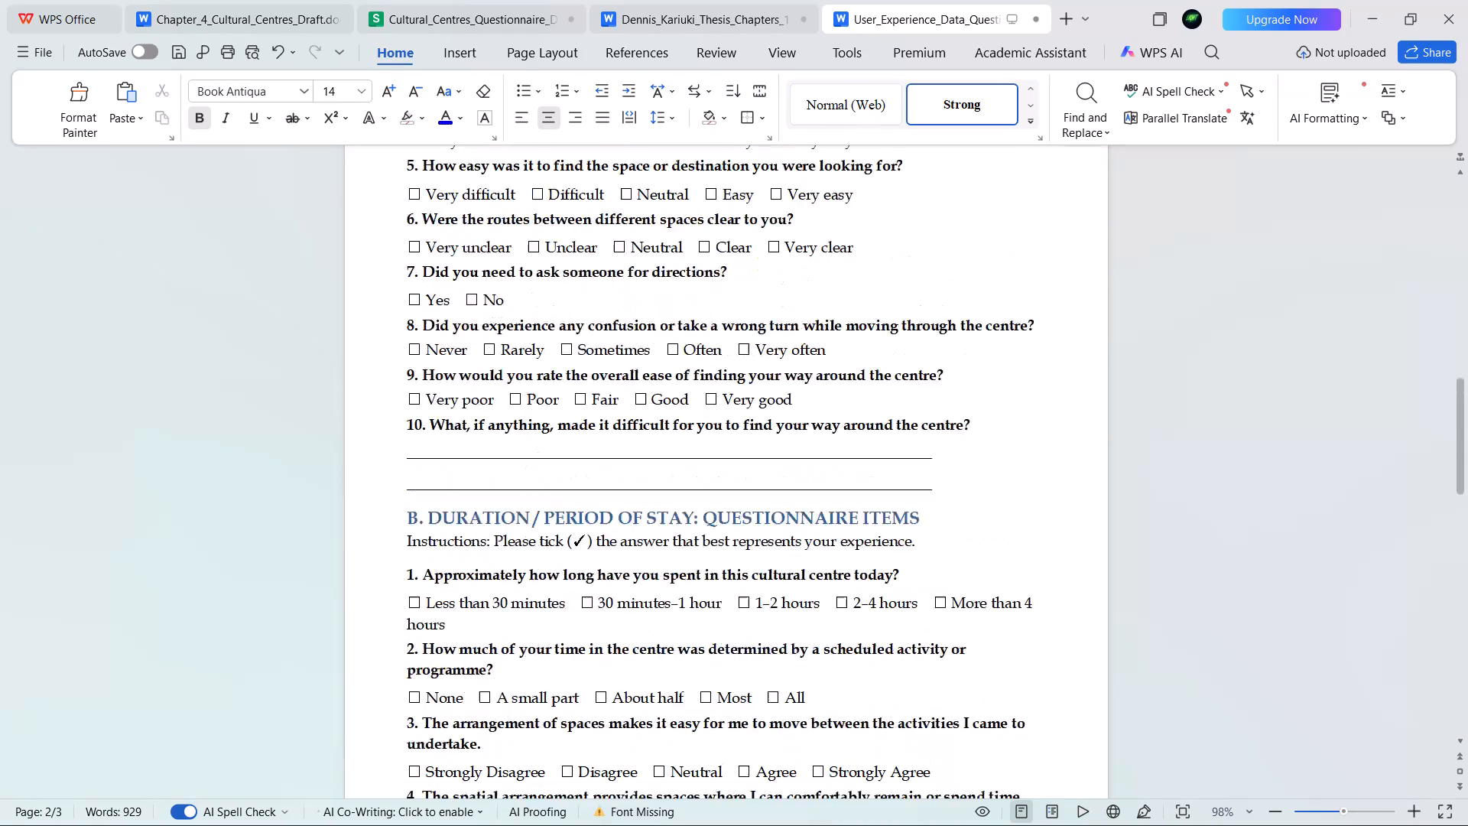
{"action": "scroll", "coordinate": [713, 385], "scroll_direction": "up", "scroll_amount": 6}
{"action": "scroll", "coordinate": [713, 385], "scroll_direction": "up", "scroll_amount": 17}
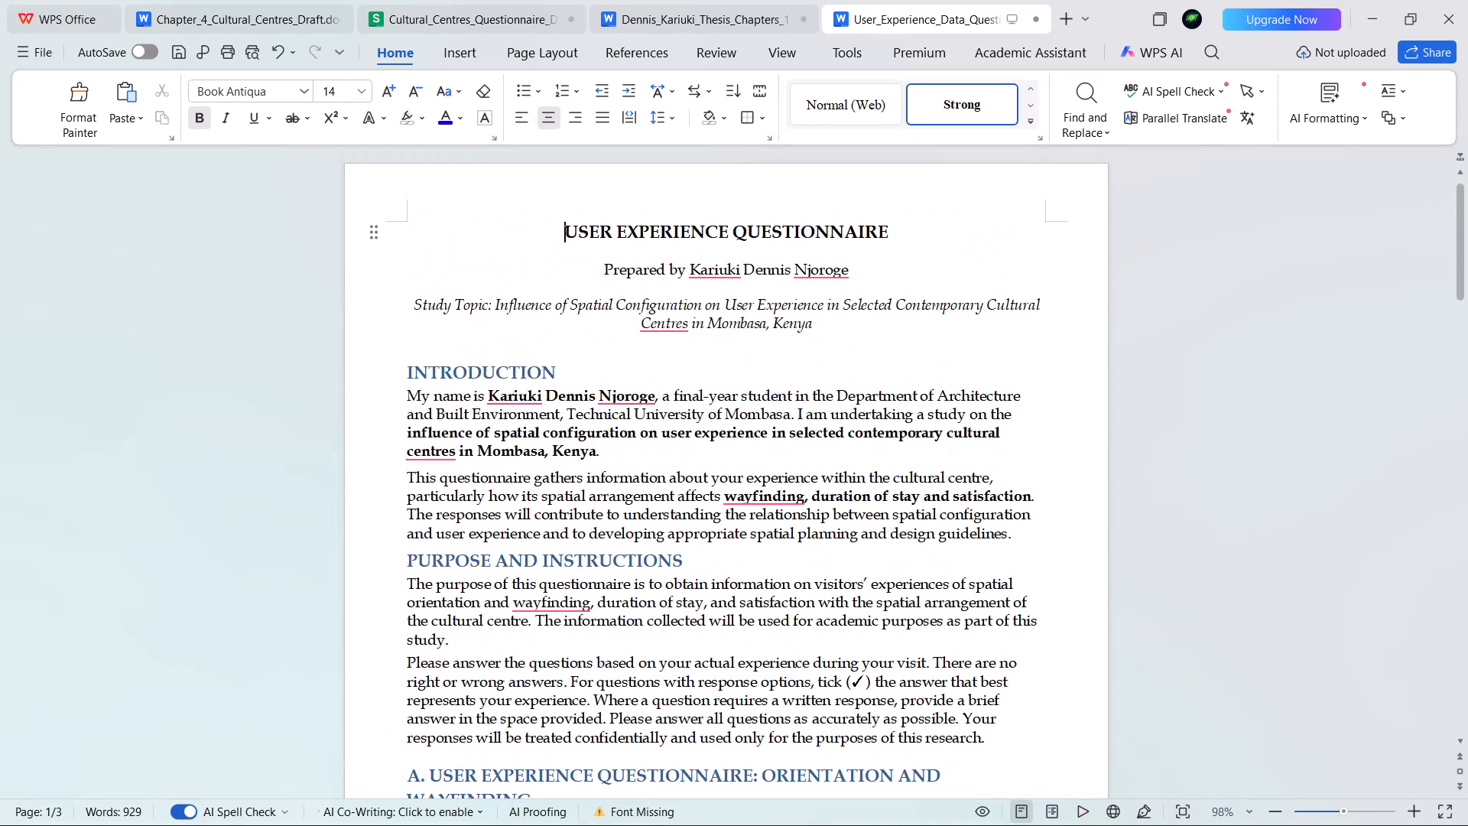
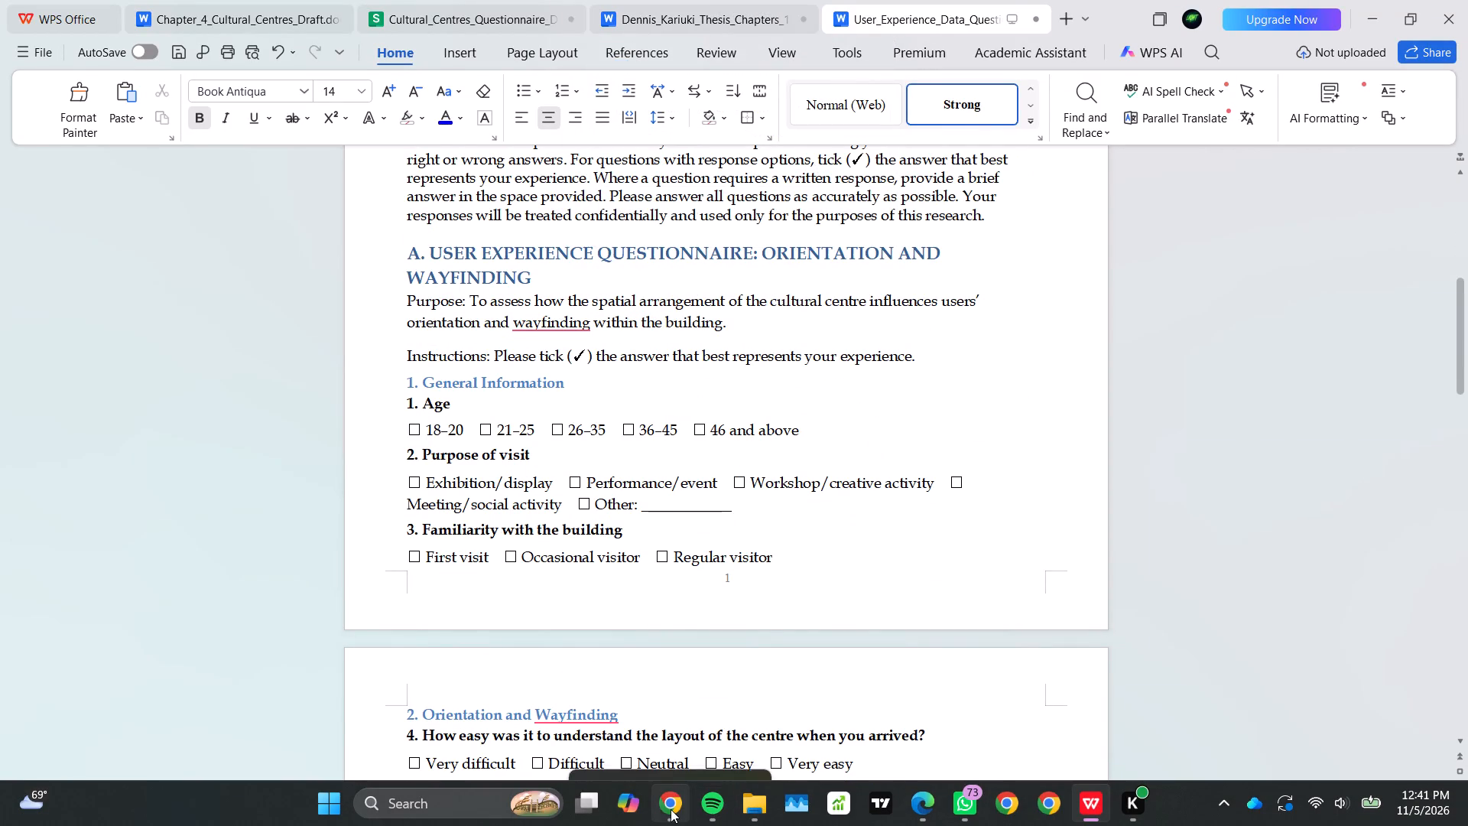
Switch to File Explorer and open the User_Experience_Data_Questionnaire document from the presentation docs folder.
{"action": "left_click", "coordinate": [755, 805]}
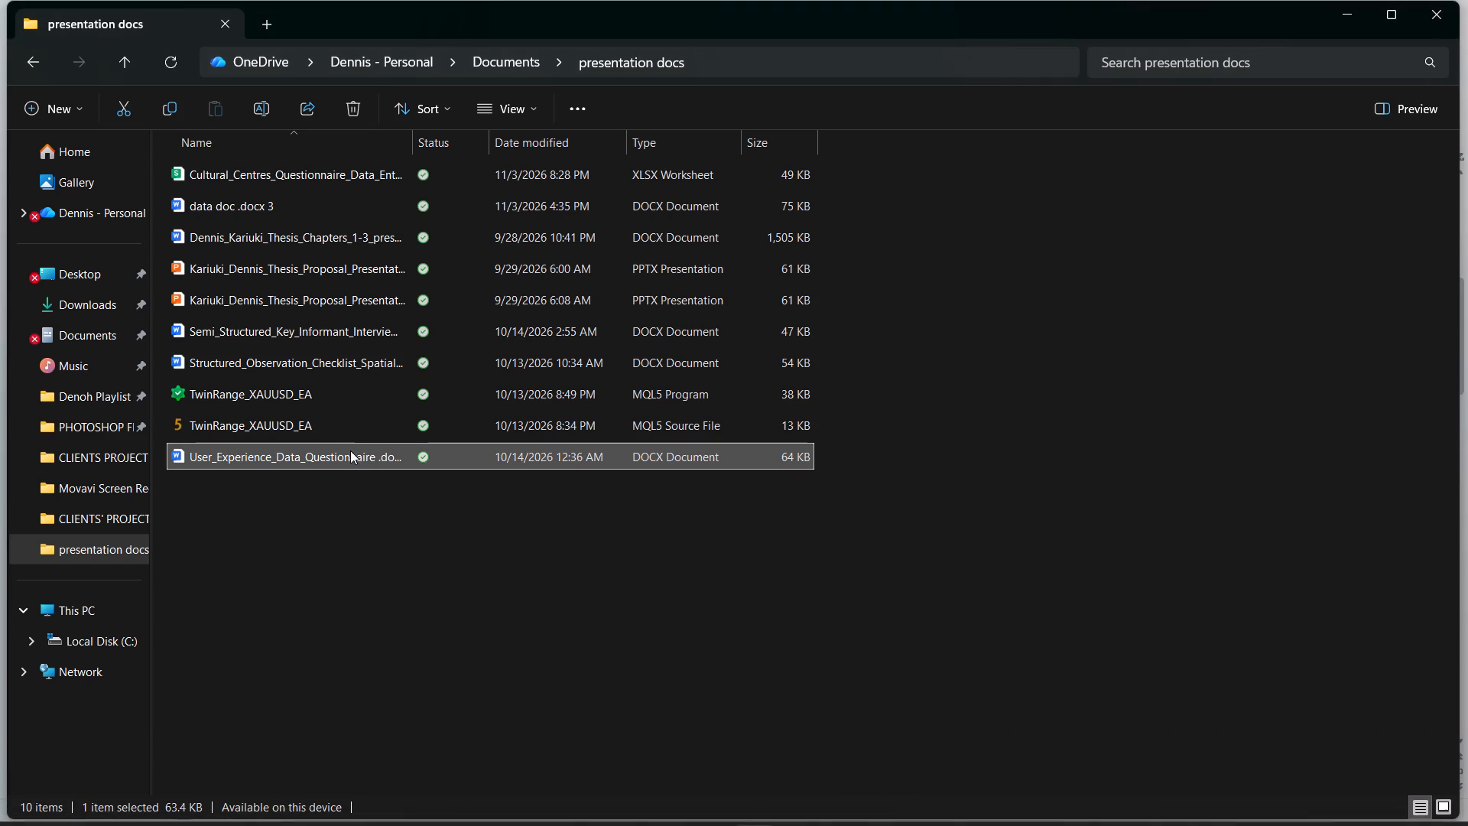
{"action": "double_click", "coordinate": [350, 450]}
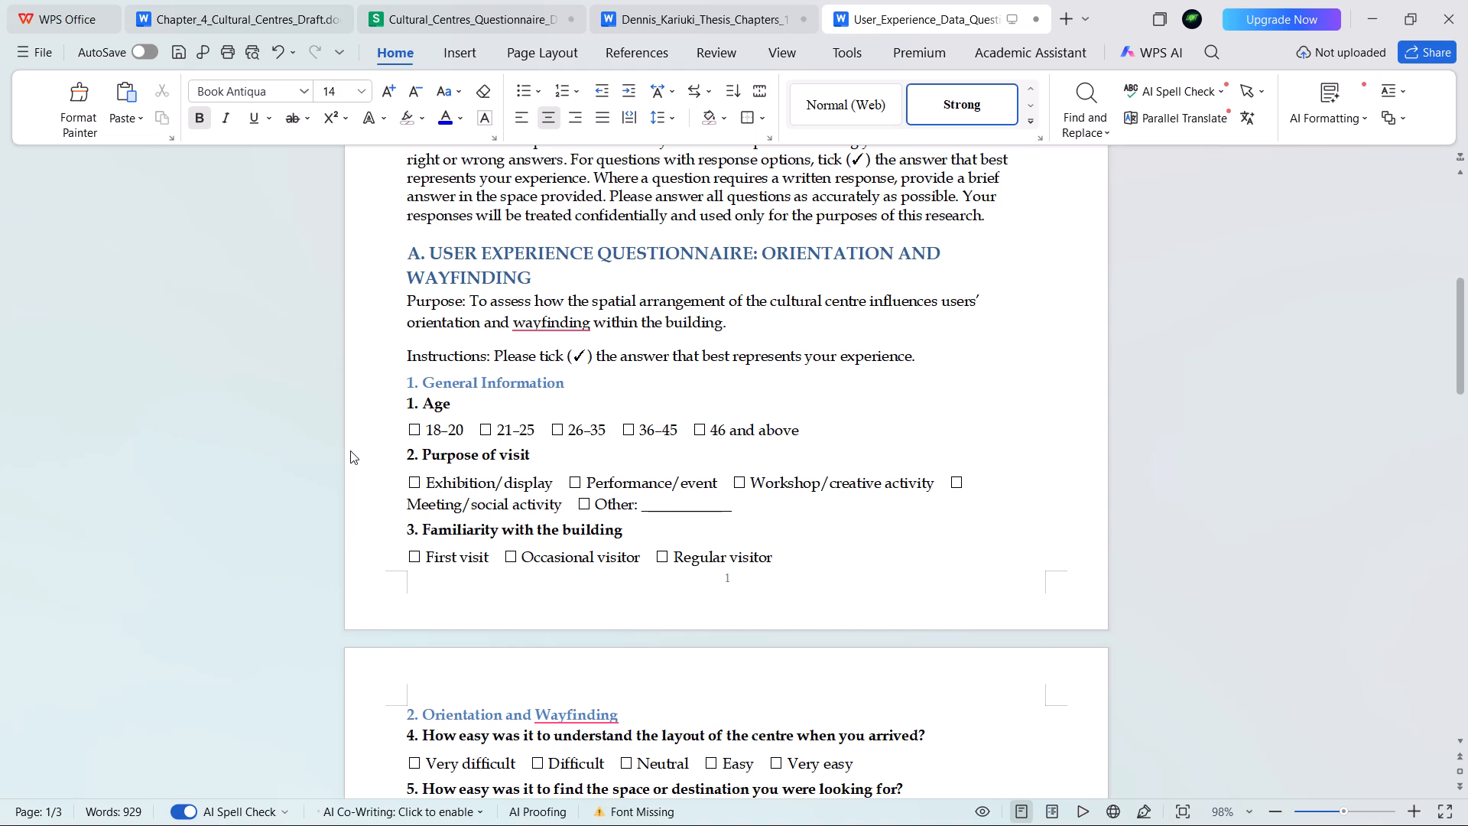
Check the questionnaire through to its closing note and save the document.
{"action": "scroll", "coordinate": [768, 541], "scroll_direction": "down", "scroll_amount": 12}
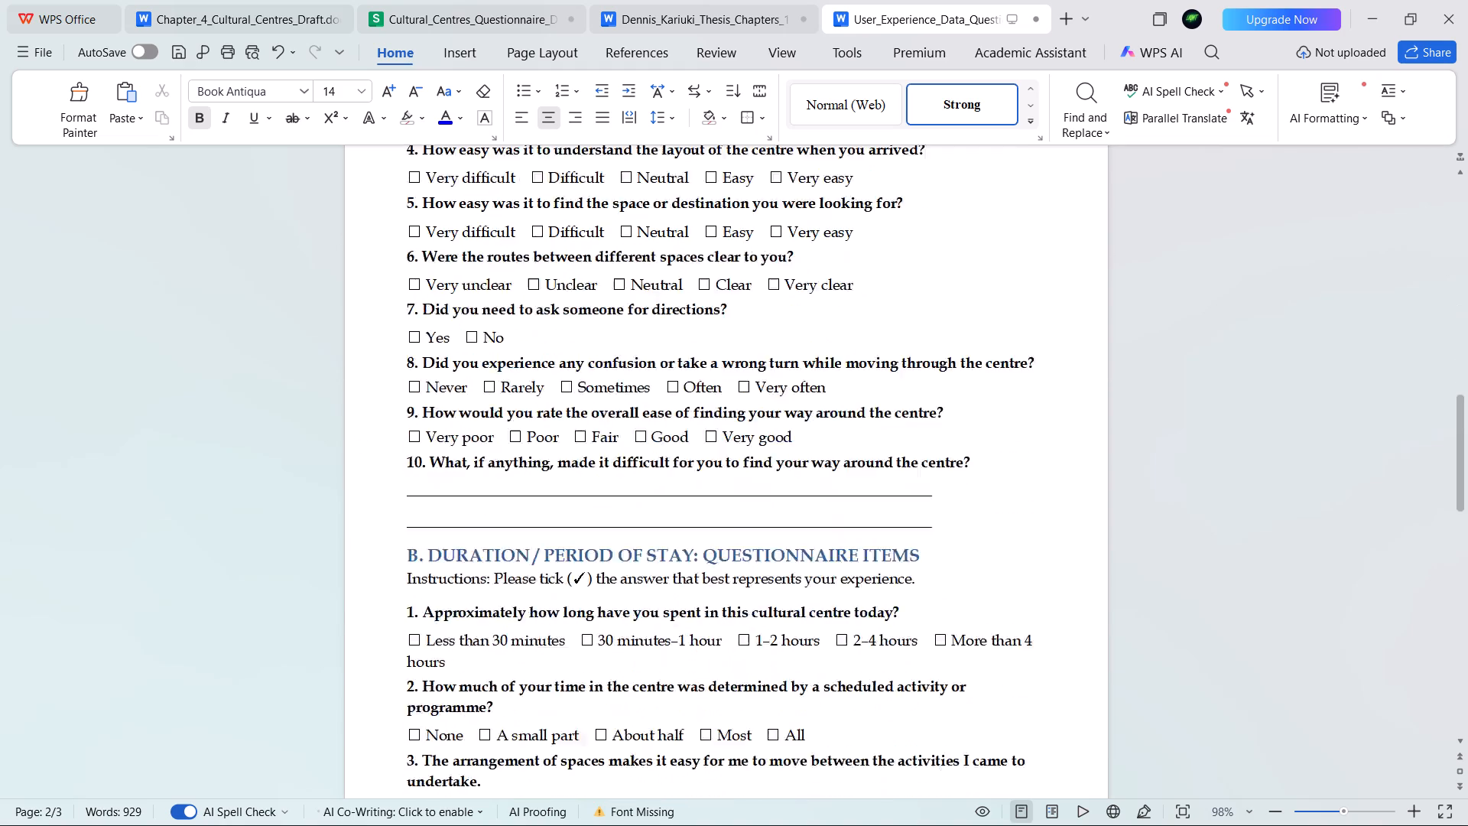
{"action": "scroll", "coordinate": [768, 541], "scroll_direction": "down", "scroll_amount": 20}
{"action": "scroll", "coordinate": [768, 541], "scroll_direction": "down", "scroll_amount": 12}
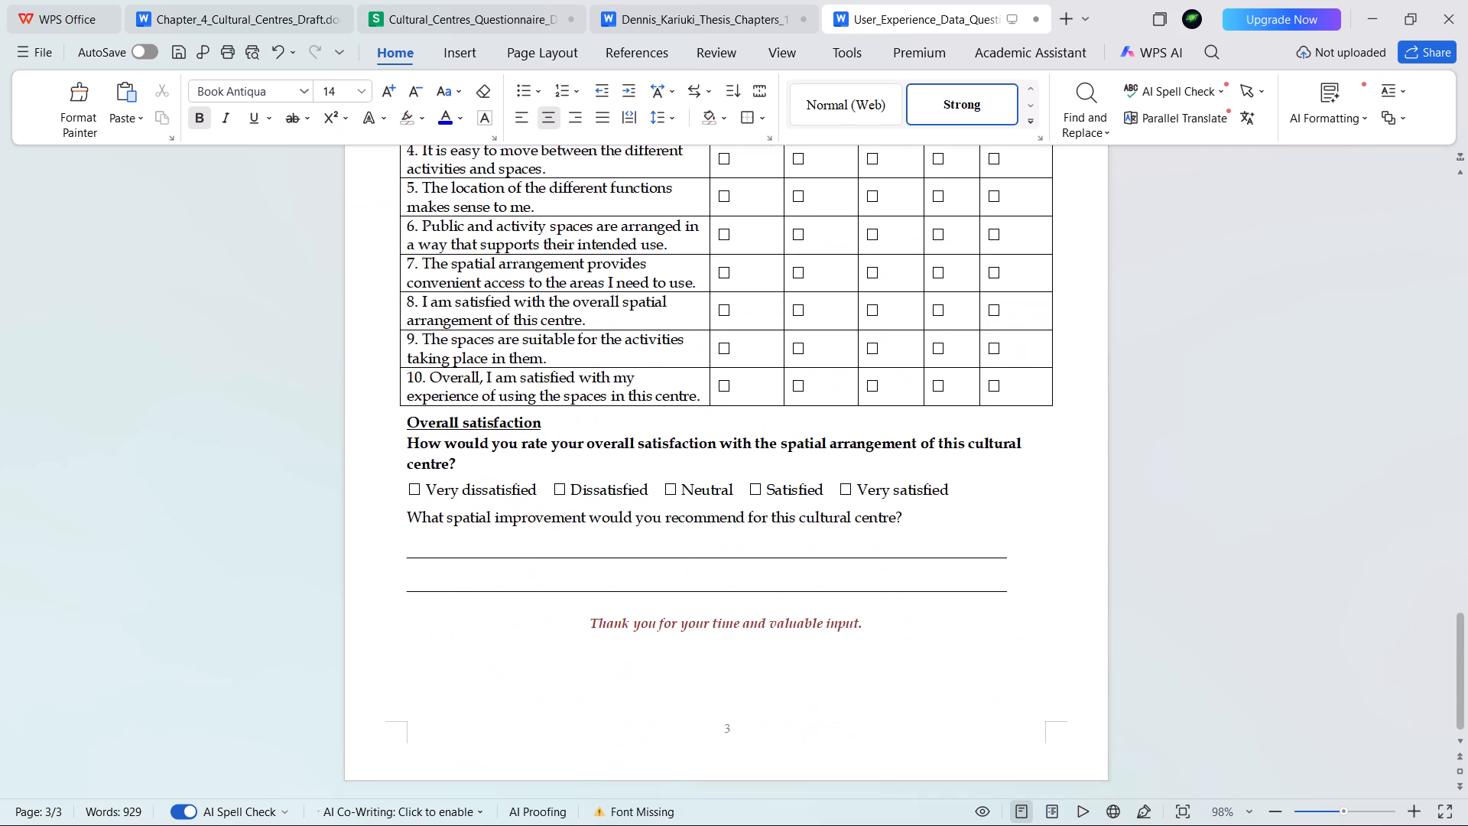
{"action": "left_click", "coordinate": [31, 53]}
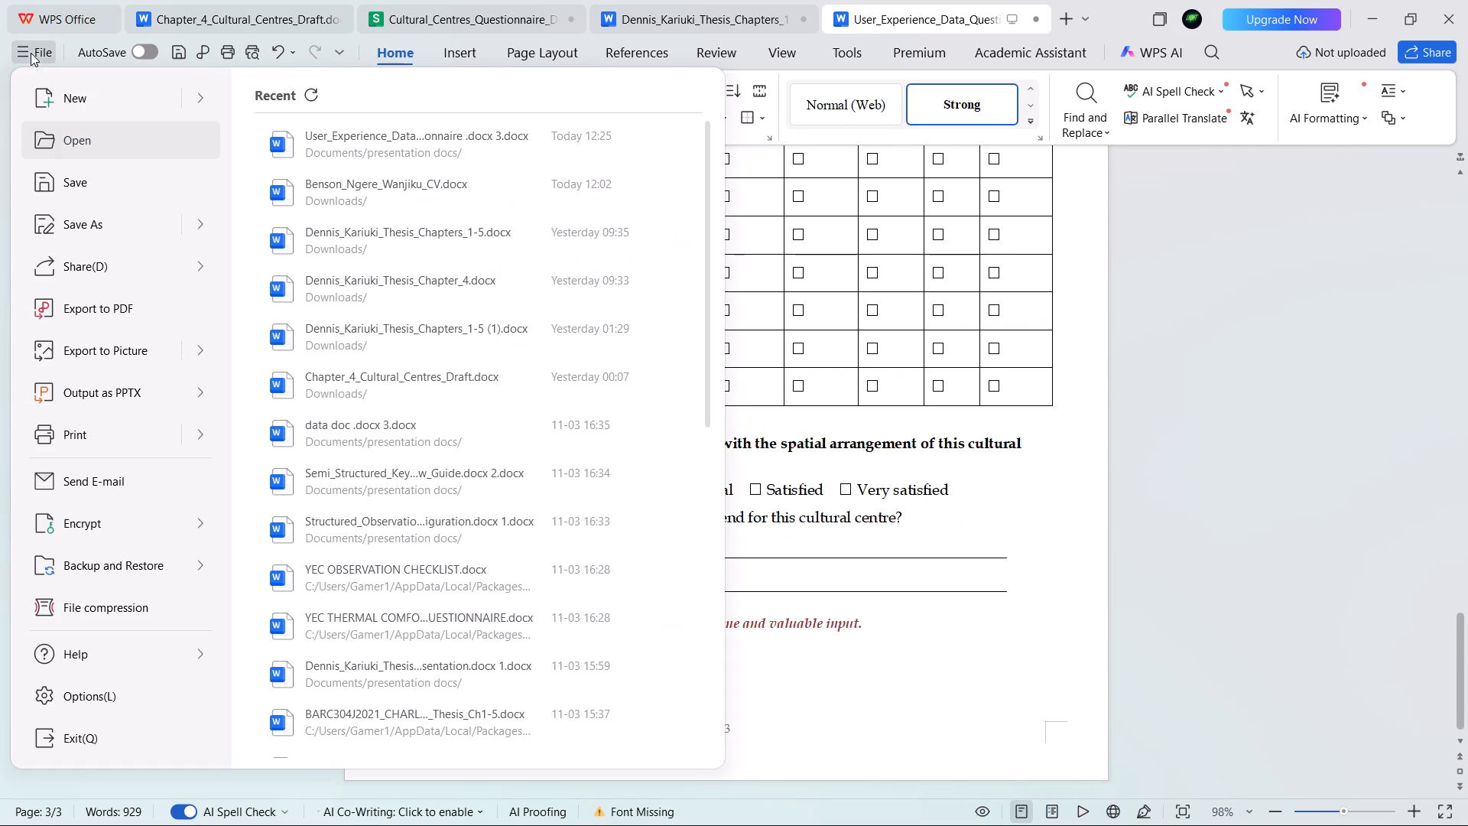
{"action": "left_click", "coordinate": [96, 184]}
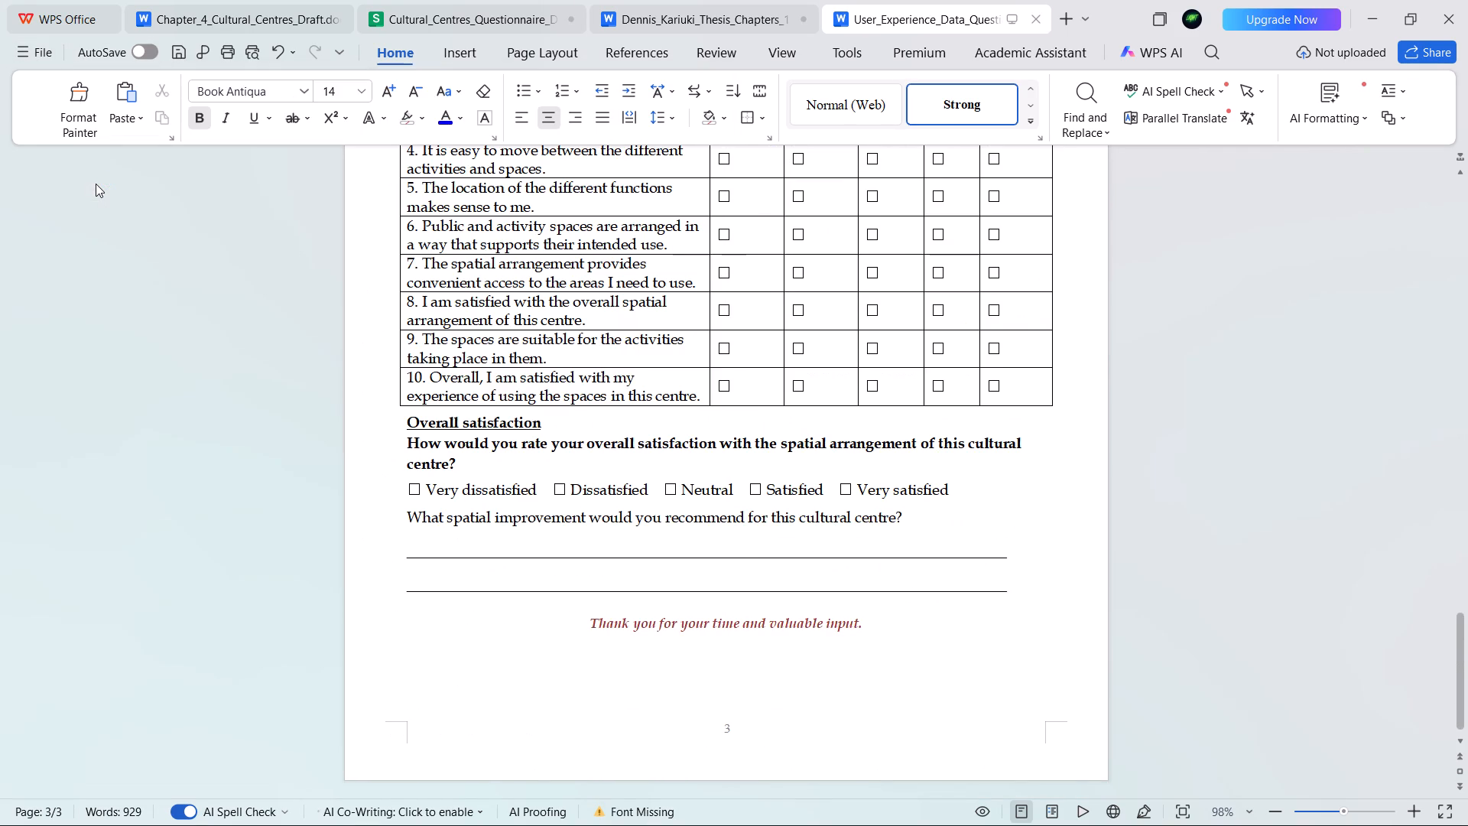
Review the saved questionnaire from the closing note back to the purpose and instructions, and forward again to the end.
{"action": "scroll", "coordinate": [777, 696], "scroll_direction": "up", "scroll_amount": 4}
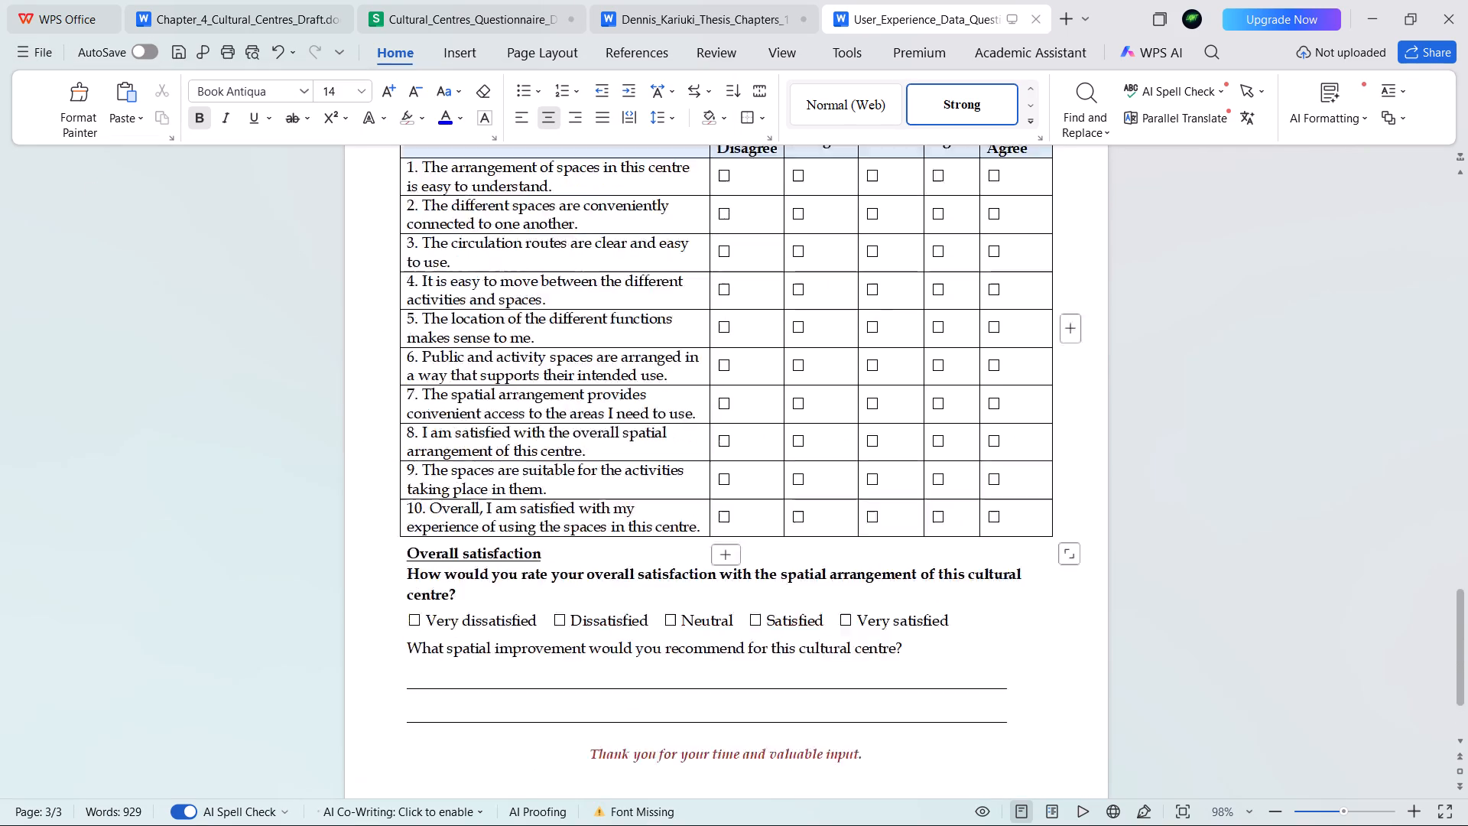
{"action": "scroll", "coordinate": [777, 696], "scroll_direction": "up", "scroll_amount": 6}
{"action": "scroll", "coordinate": [777, 696], "scroll_direction": "up", "scroll_amount": 20}
{"action": "scroll", "coordinate": [777, 696], "scroll_direction": "up", "scroll_amount": 3}
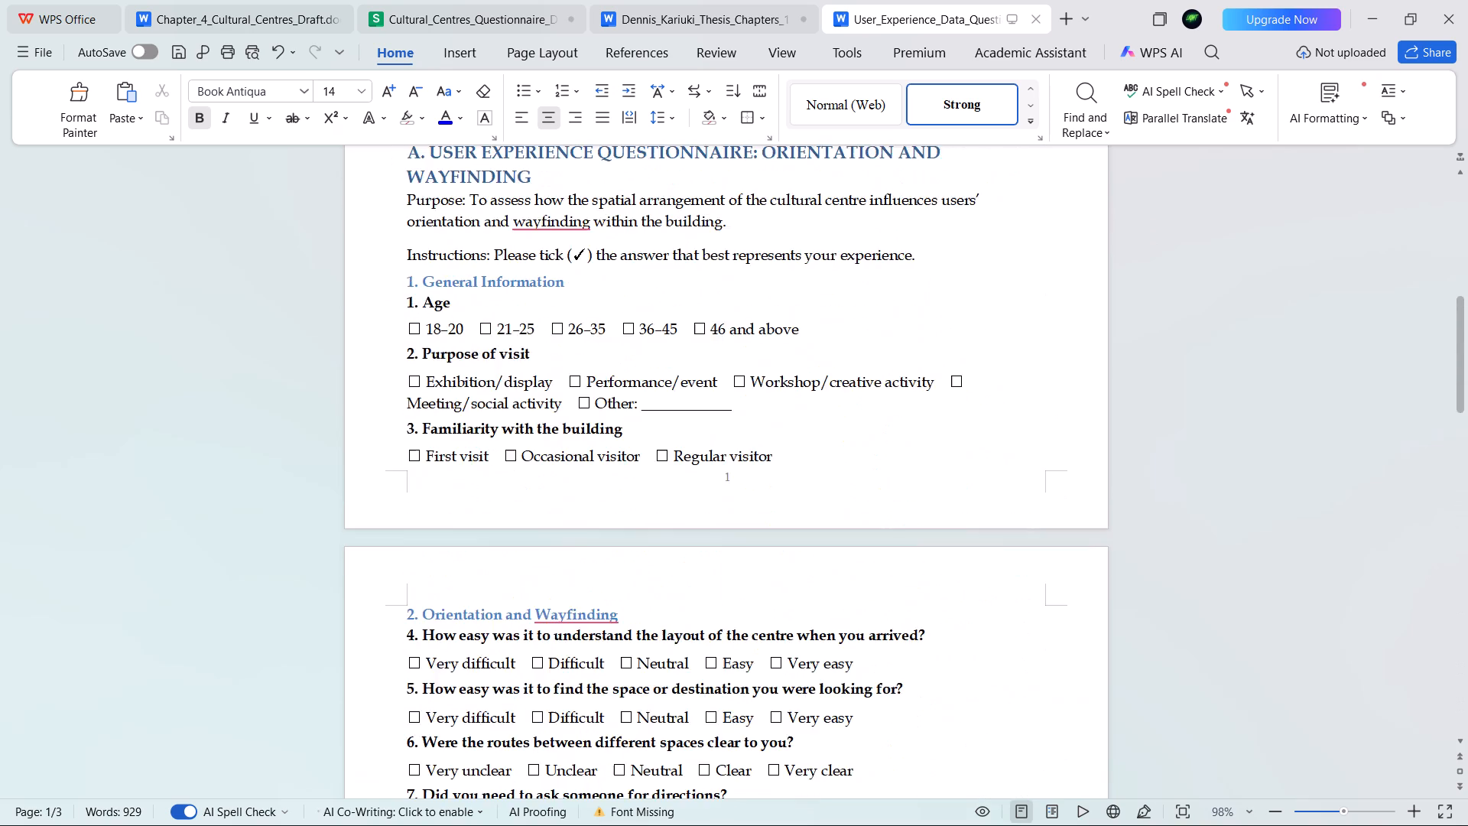
{"action": "scroll", "coordinate": [777, 696], "scroll_direction": "up", "scroll_amount": 3}
{"action": "scroll", "coordinate": [777, 696], "scroll_direction": "down", "scroll_amount": 1}
{"action": "scroll", "coordinate": [777, 696], "scroll_direction": "up", "scroll_amount": 15}
{"action": "scroll", "coordinate": [777, 696], "scroll_direction": "down", "scroll_amount": 12}
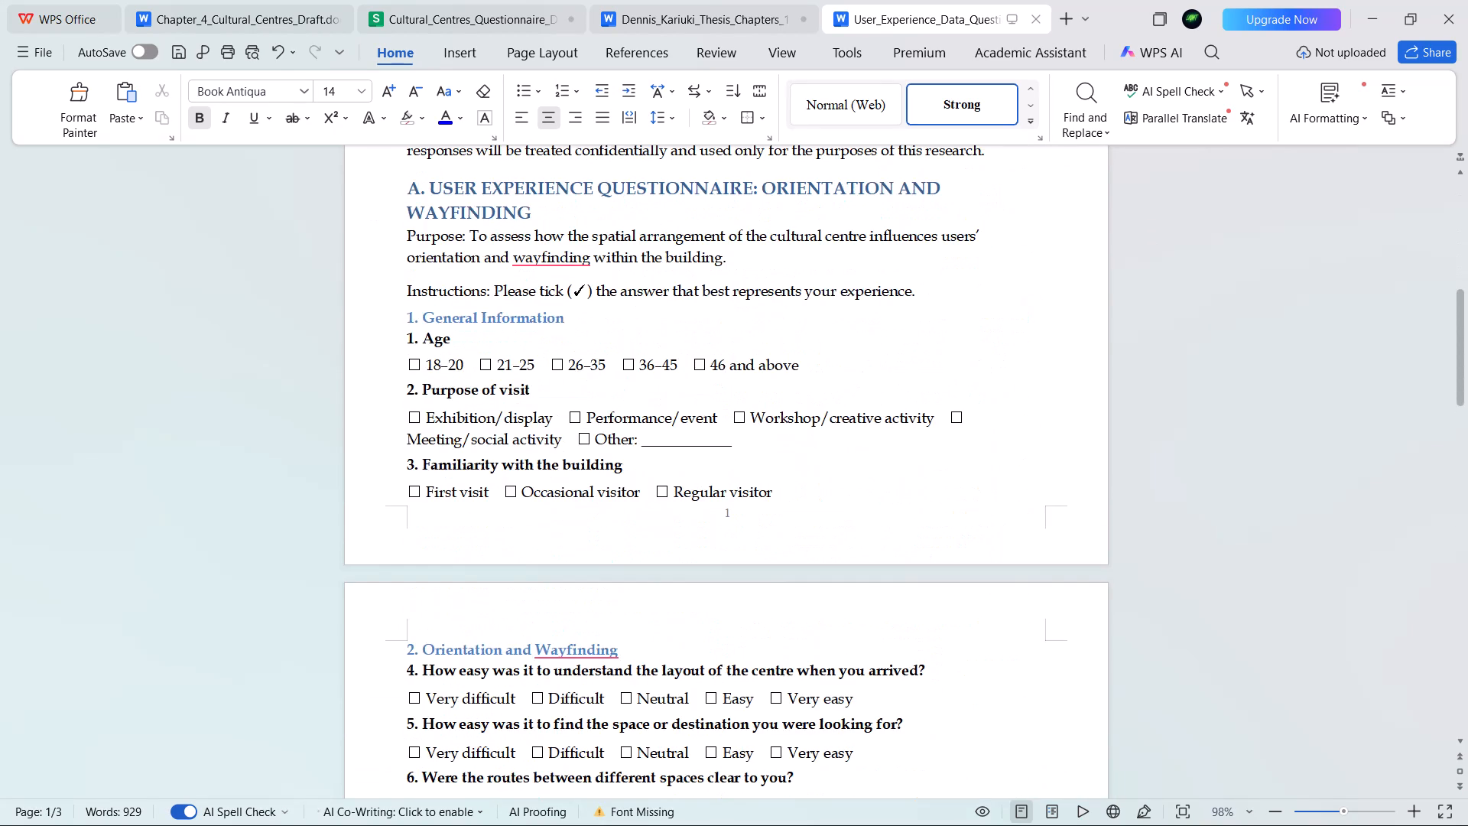
{"action": "scroll", "coordinate": [777, 696], "scroll_direction": "up", "scroll_amount": 5}
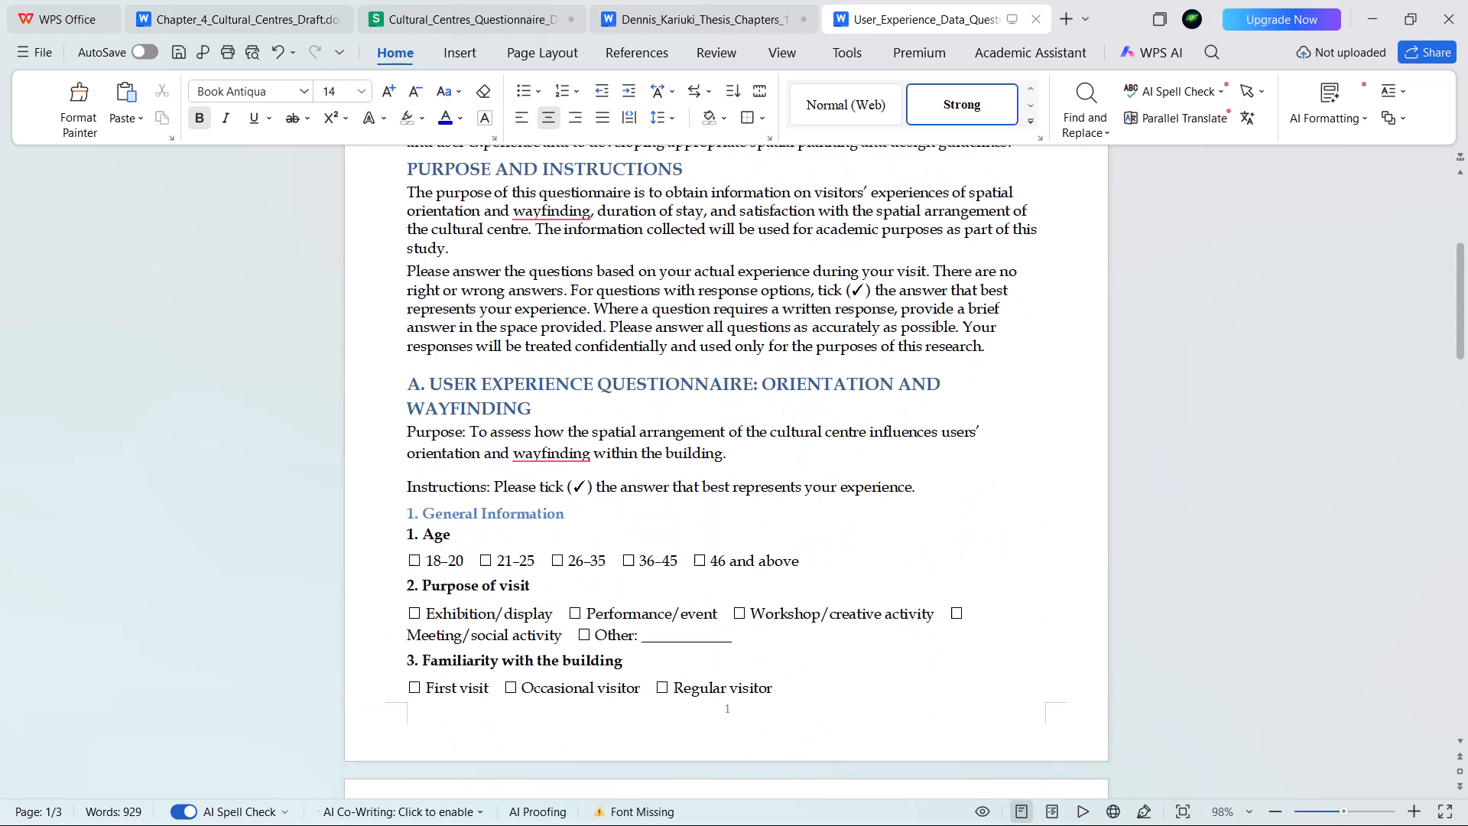
{"action": "scroll", "coordinate": [777, 696], "scroll_direction": "down", "scroll_amount": 20}
{"action": "scroll", "coordinate": [777, 696], "scroll_direction": "down", "scroll_amount": 10}
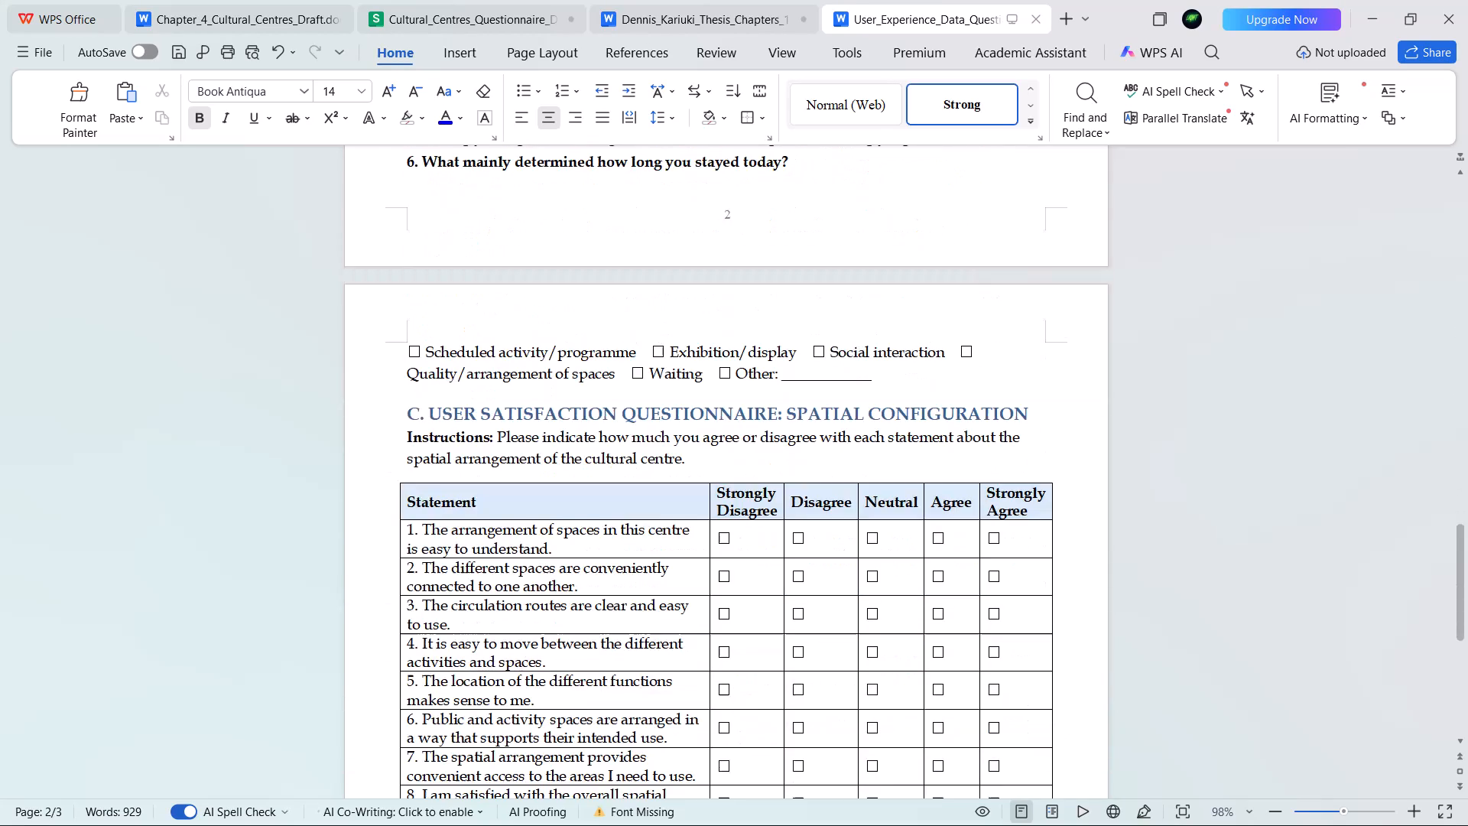
{"action": "scroll", "coordinate": [777, 696], "scroll_direction": "down", "scroll_amount": 17}
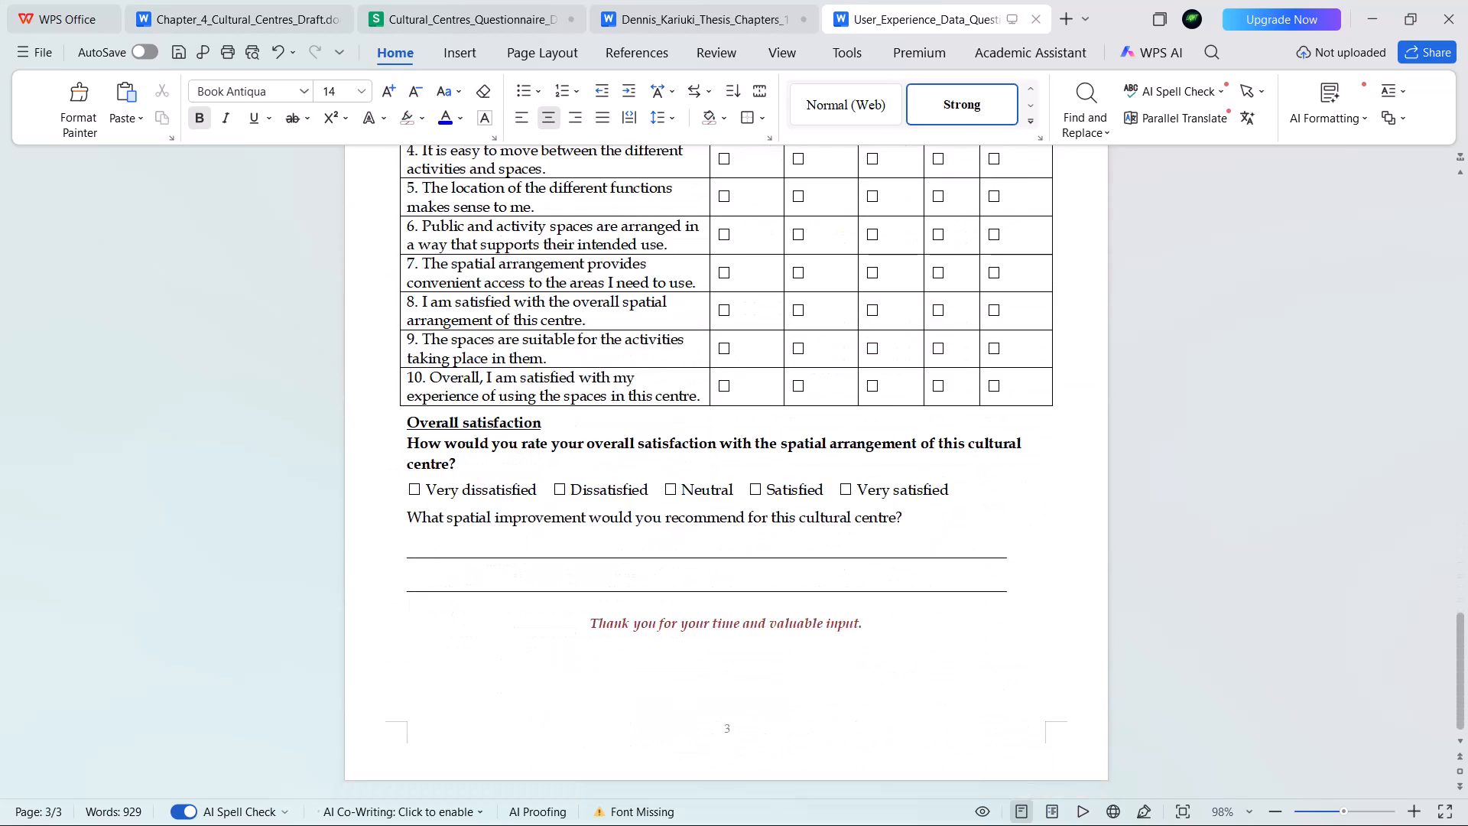
Recheck sections A, B and C, the page breaks between them, the satisfaction table and the closing questions.
{"action": "scroll", "coordinate": [777, 696], "scroll_direction": "up", "scroll_amount": 10}
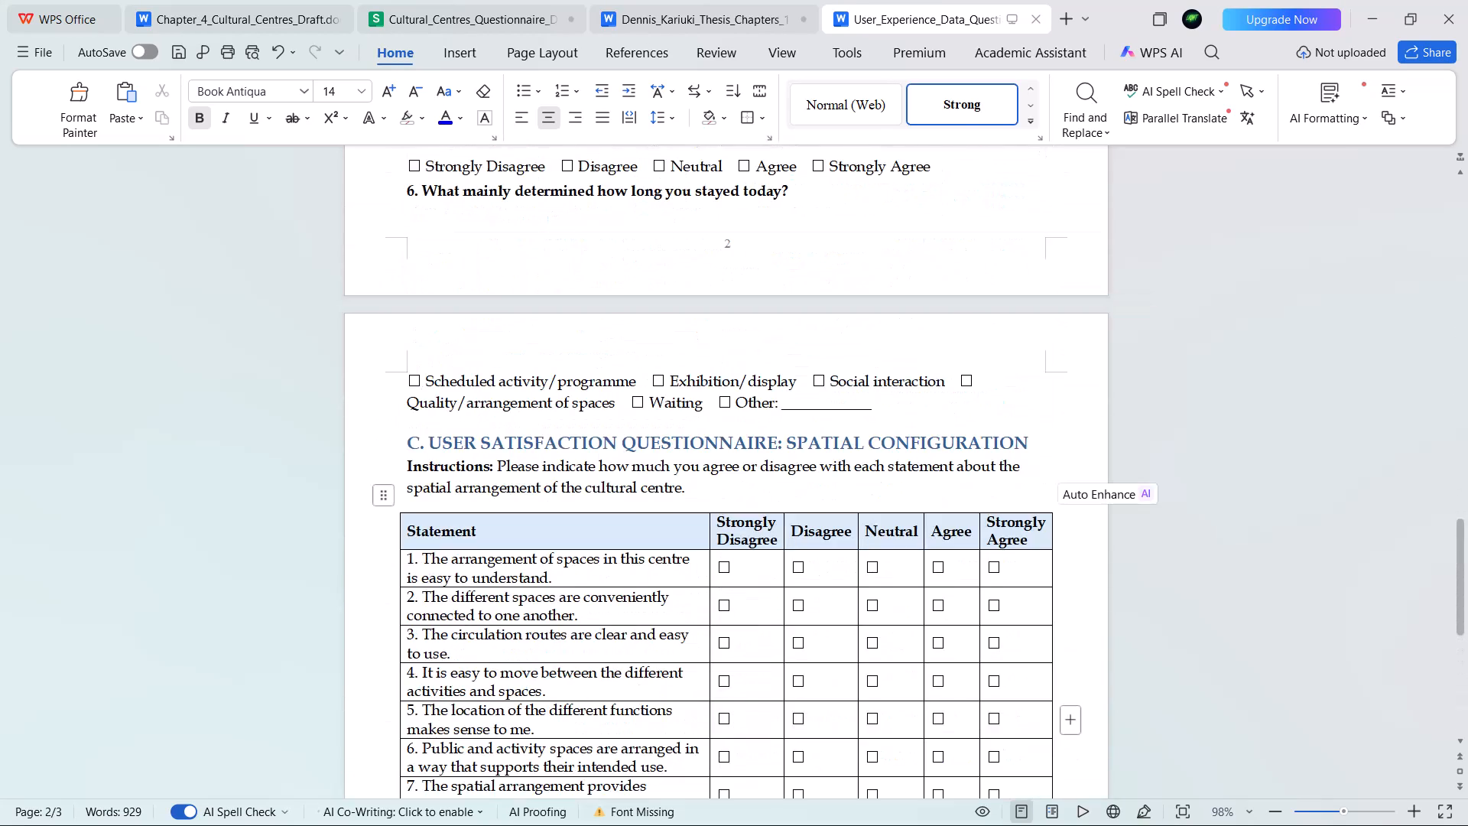
{"action": "scroll", "coordinate": [776, 685], "scroll_direction": "up", "scroll_amount": 11}
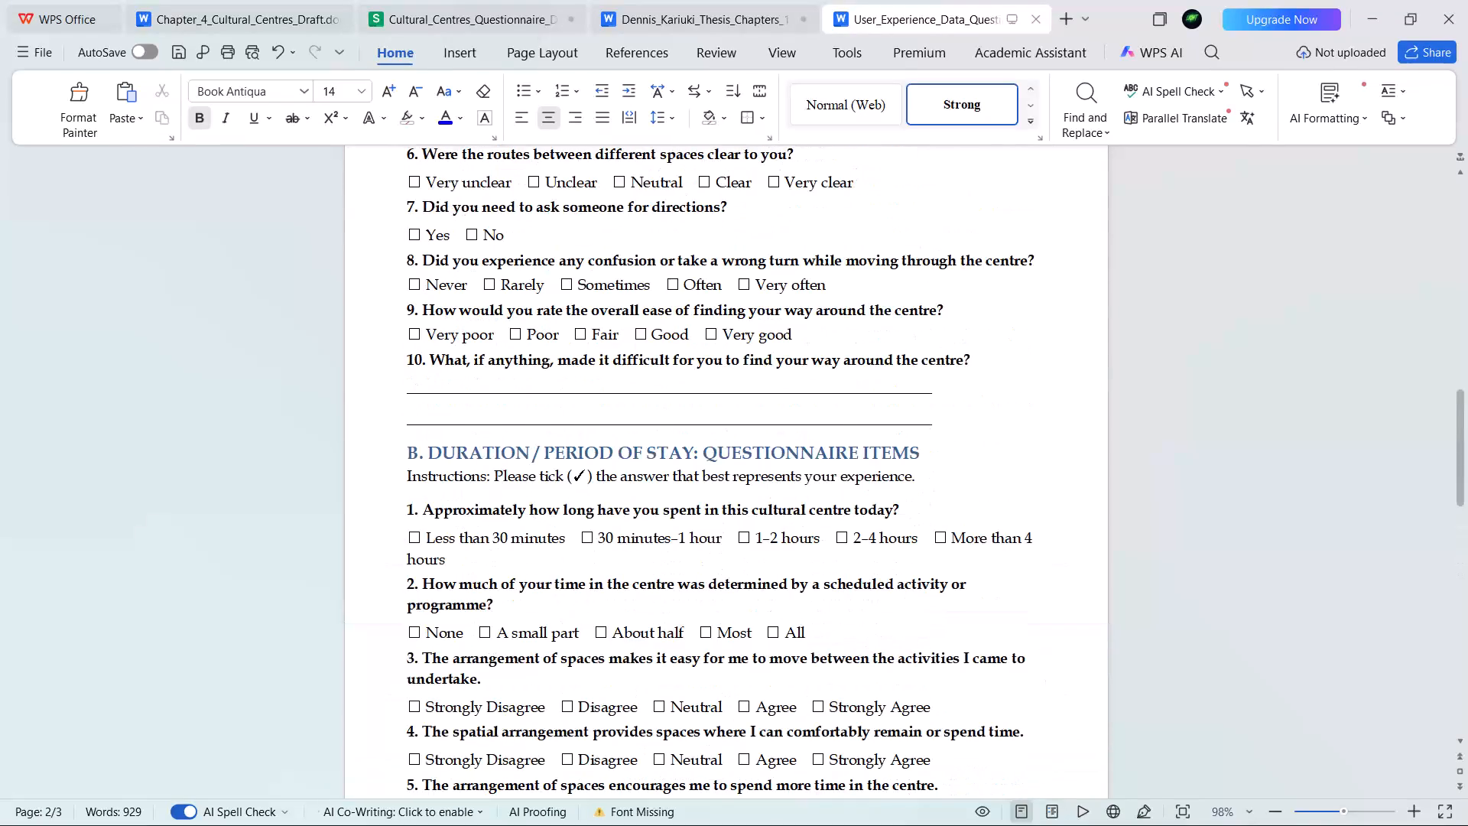
{"action": "scroll", "coordinate": [776, 685], "scroll_direction": "up", "scroll_amount": 17}
{"action": "scroll", "coordinate": [776, 685], "scroll_direction": "down", "scroll_amount": 8}
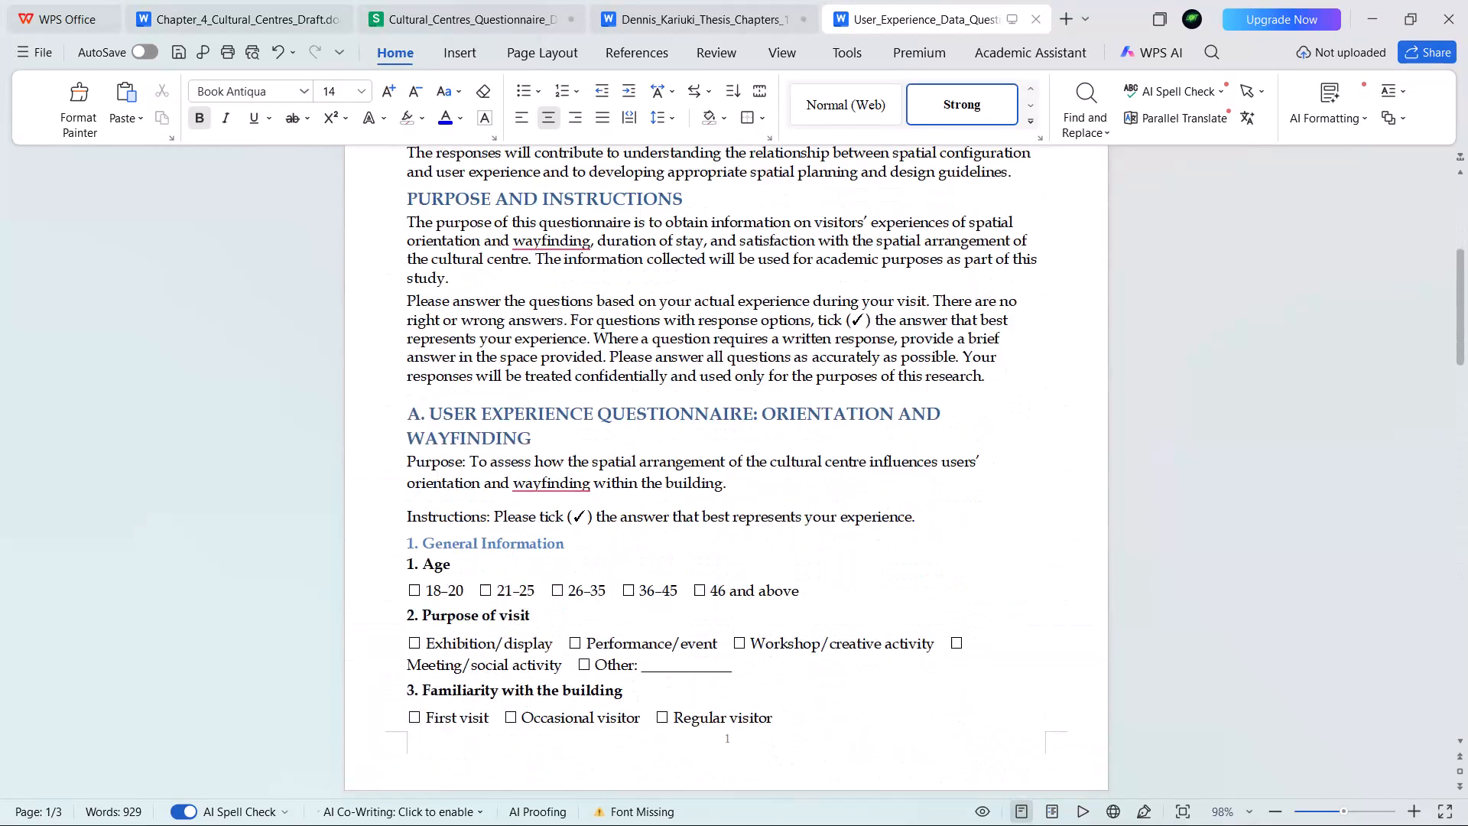
{"action": "scroll", "coordinate": [776, 685], "scroll_direction": "down", "scroll_amount": 17}
{"action": "scroll", "coordinate": [776, 685], "scroll_direction": "down", "scroll_amount": 5}
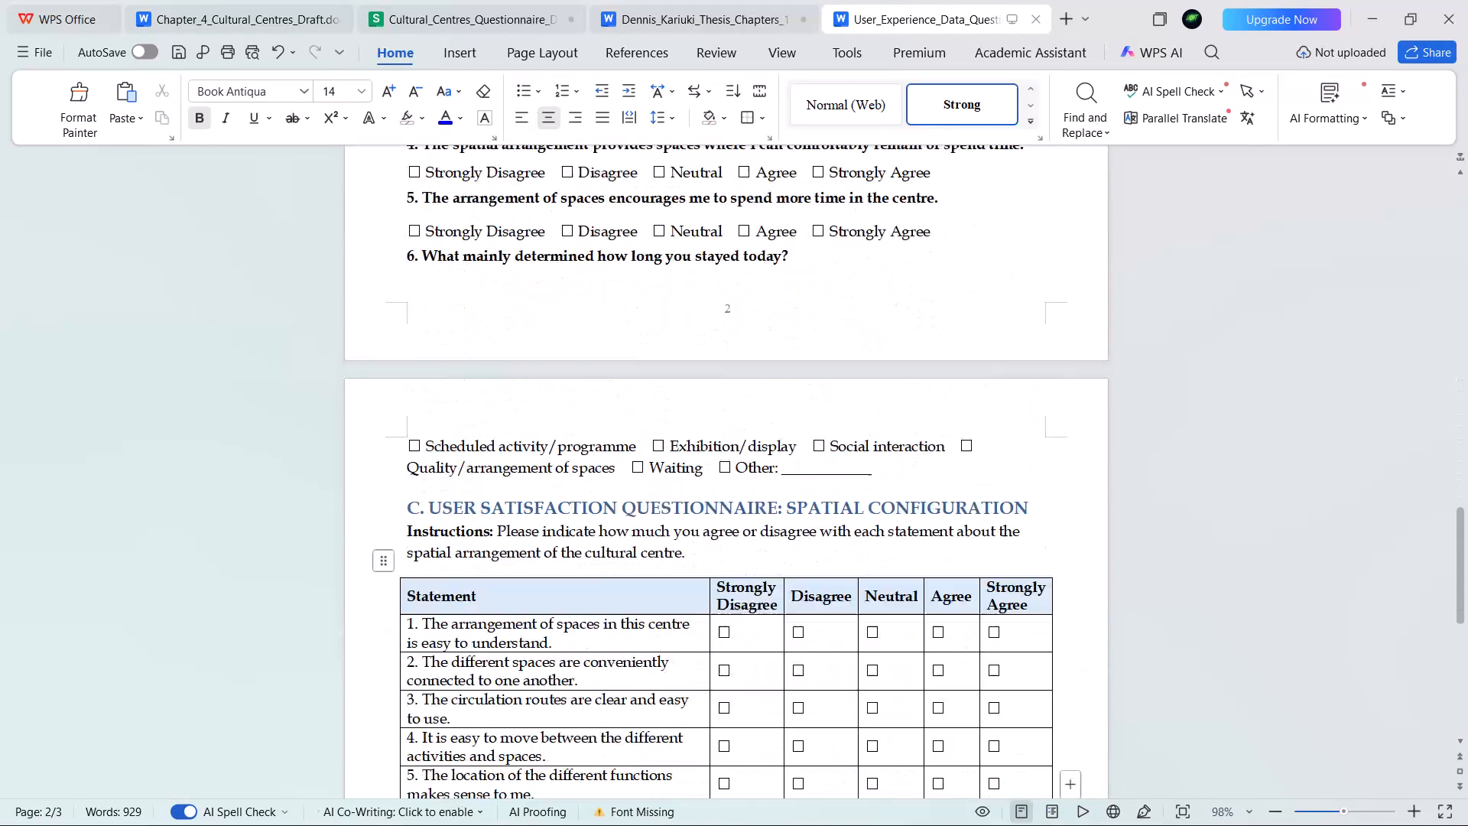
{"action": "scroll", "coordinate": [776, 685], "scroll_direction": "down", "scroll_amount": 12}
{"action": "scroll", "coordinate": [776, 685], "scroll_direction": "up", "scroll_amount": 2}
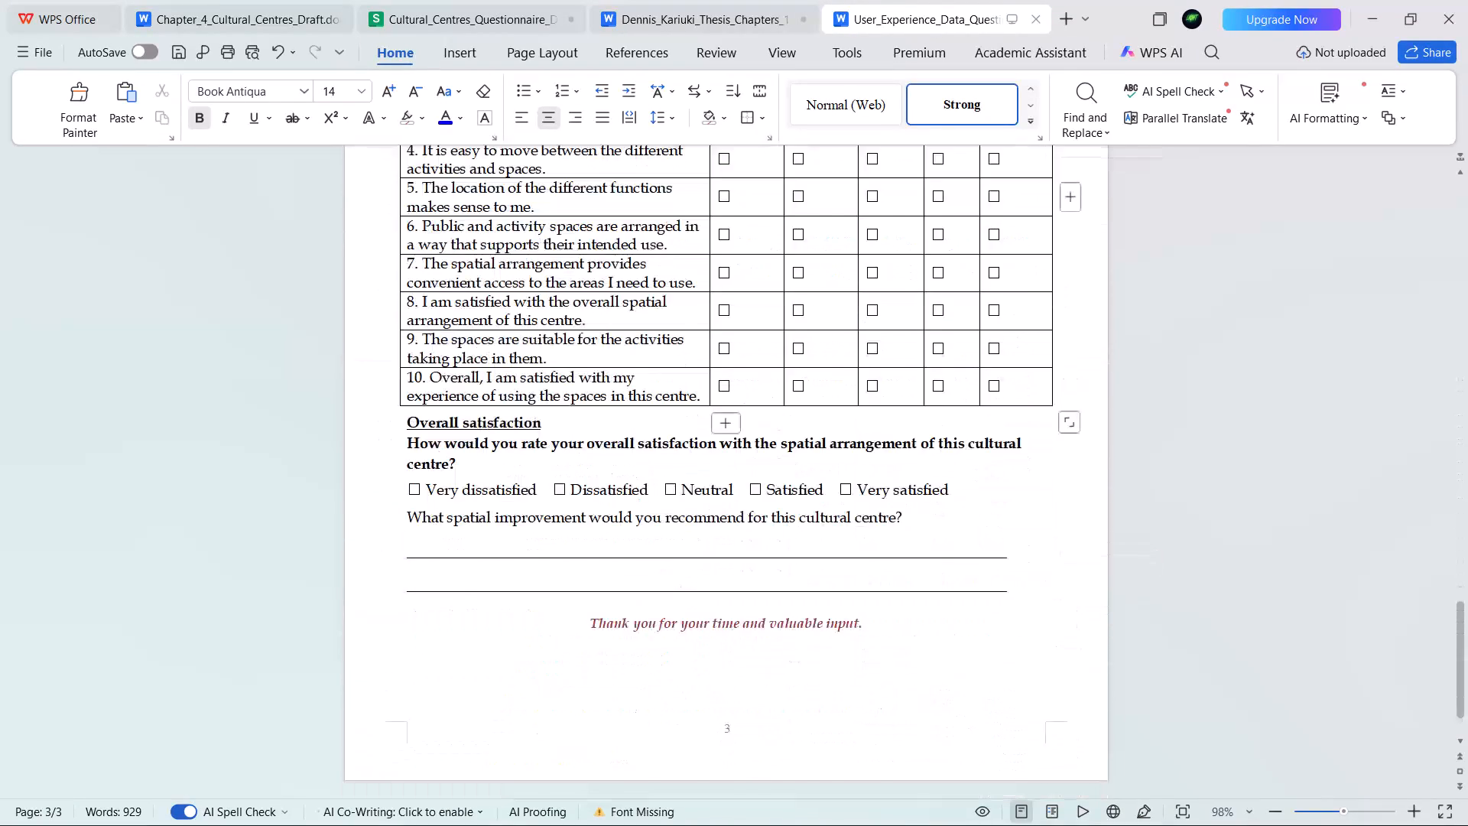
{"action": "scroll", "coordinate": [776, 685], "scroll_direction": "up", "scroll_amount": 2}
{"action": "scroll", "coordinate": [776, 685], "scroll_direction": "down", "scroll_amount": 4}
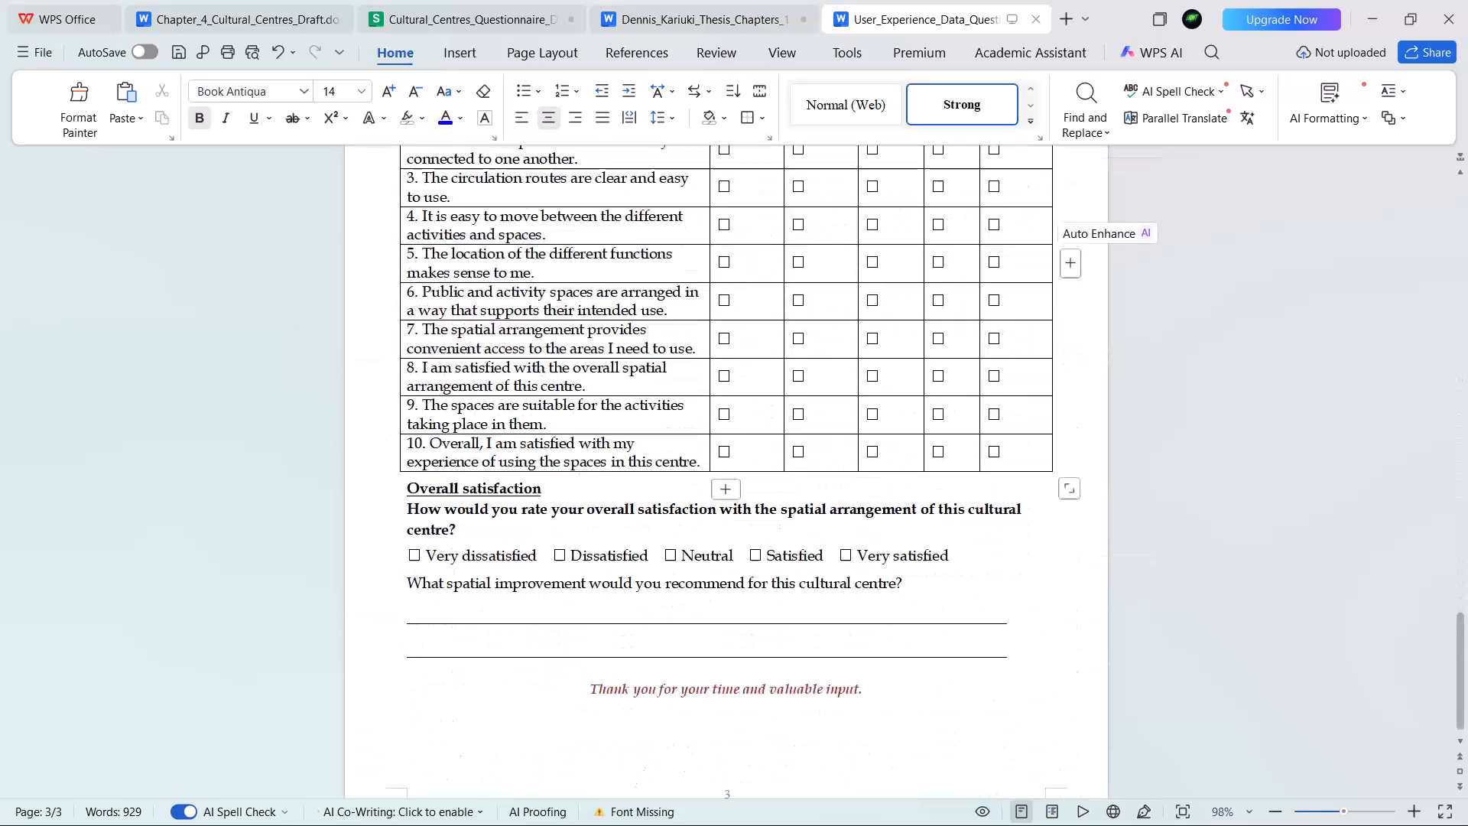